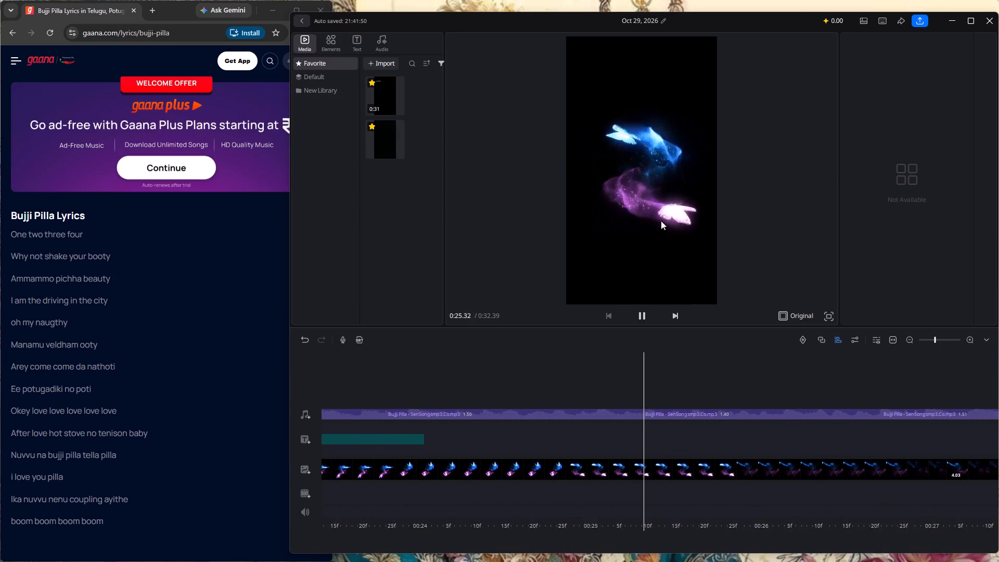
Pause the video preview shortly after the end of the last lyric caption.
left_click(650, 310)
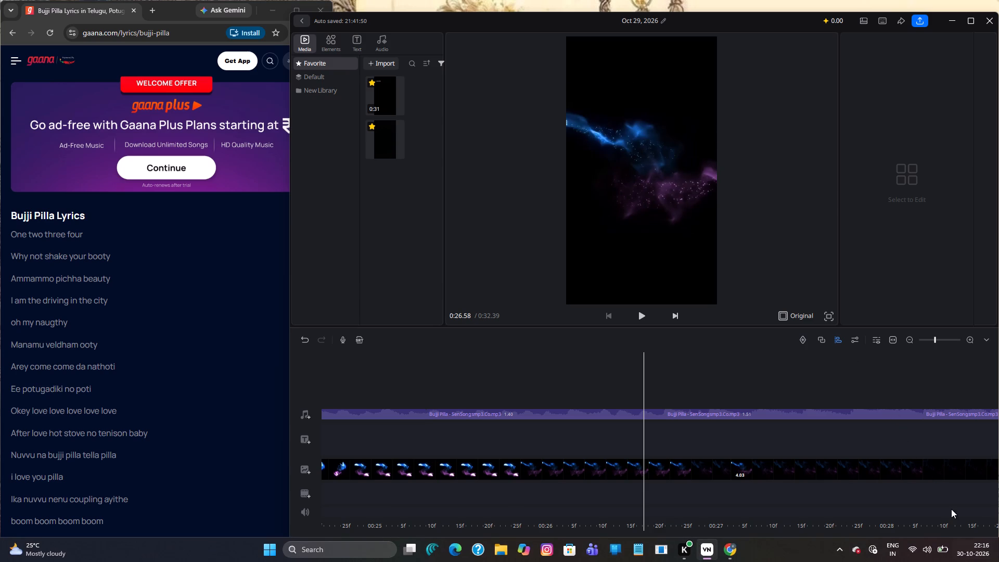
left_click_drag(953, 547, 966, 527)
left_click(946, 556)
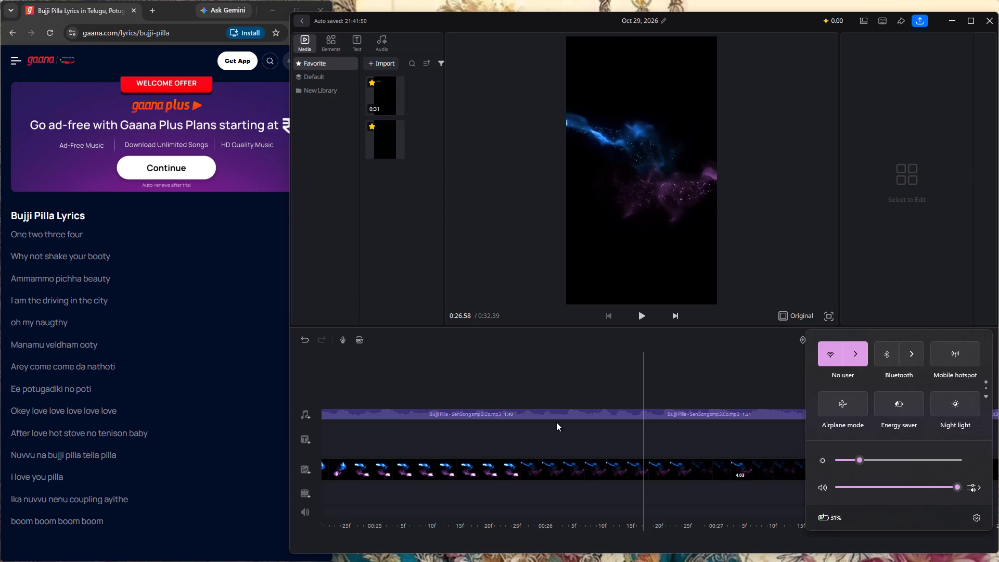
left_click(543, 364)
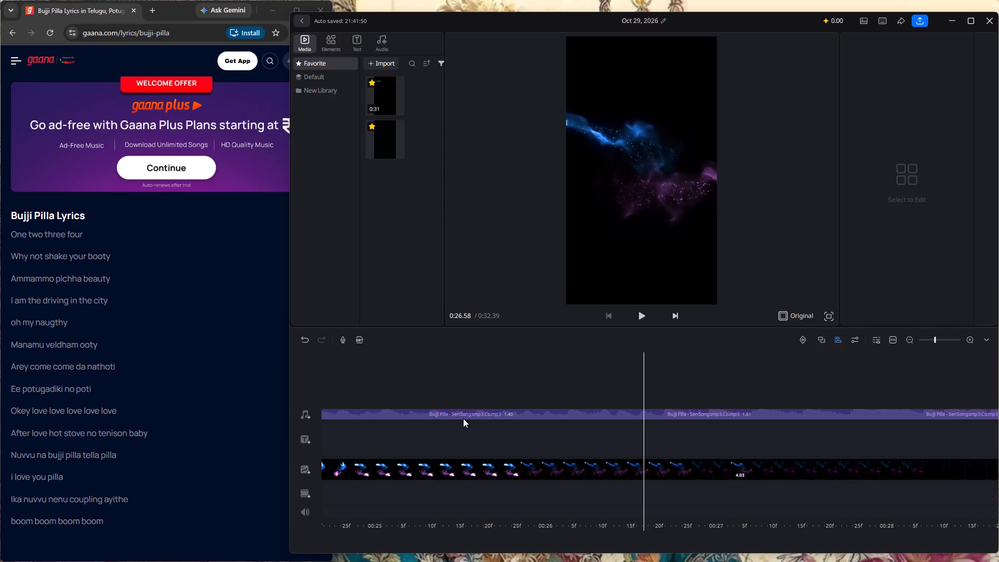
Step the playhead back to about 0:16, within the "Manamu veldham ooty" lyric caption.
key("Left")
key("Left")
key("Left")
key("Left")
key("Left")
key("Left")
key("Left")
key("Left")
key("Left")
key("Left")
key("Left")
key("Left")
key("Left")
key("Left")
key("Left")
key("Left")
key("Left")
key("Left")
key("Left")
key("Left")
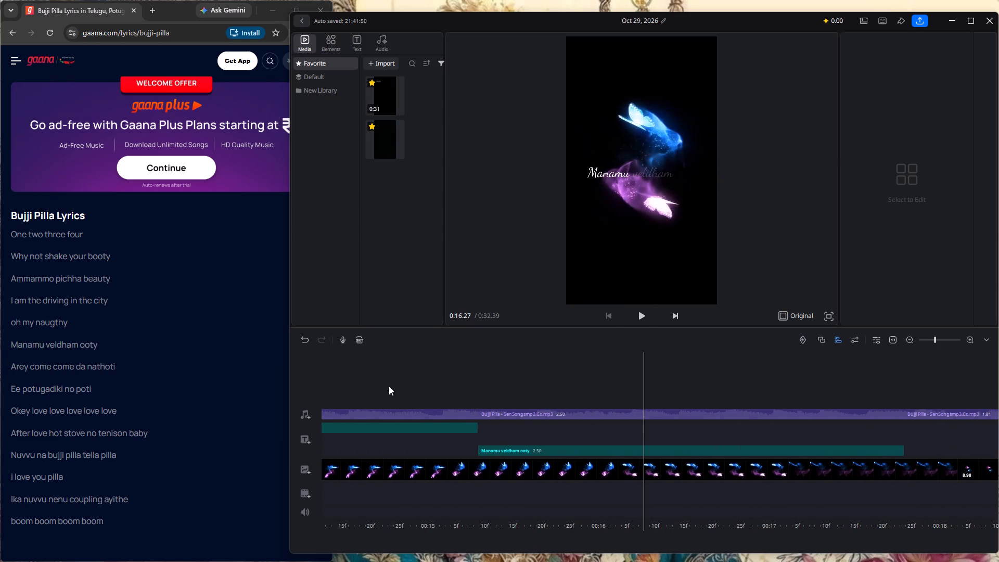
Move the "Manamu veldham ooty" text clip up to the middle text row, keeping its start time.
left_click(540, 453)
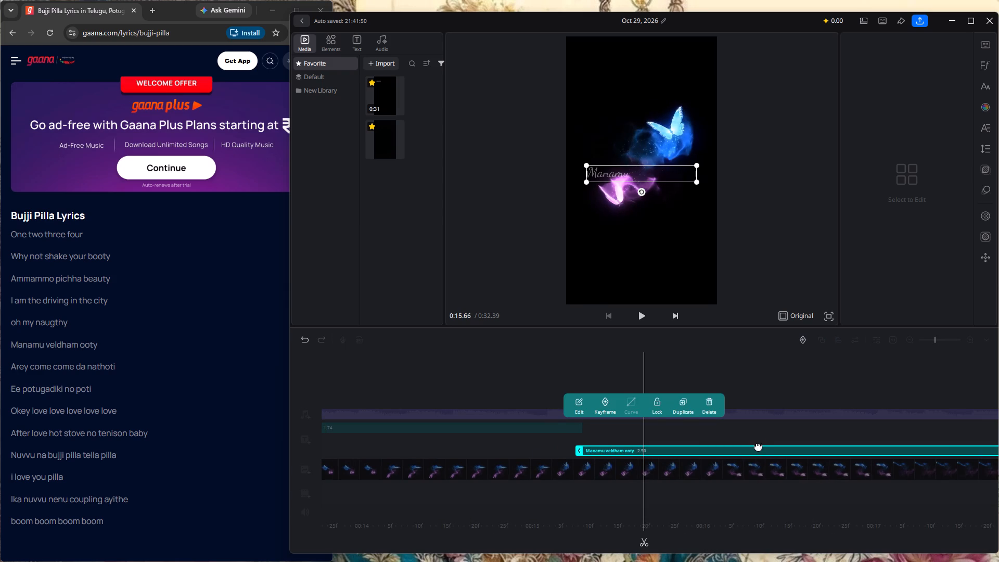
left_click_drag(758, 450, 760, 413)
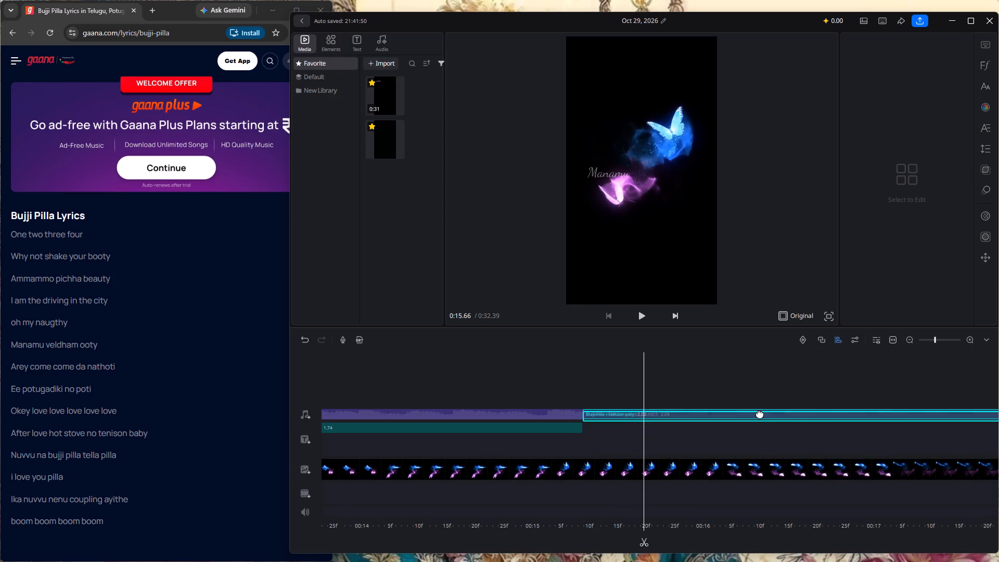
left_click_drag(760, 413, 760, 440)
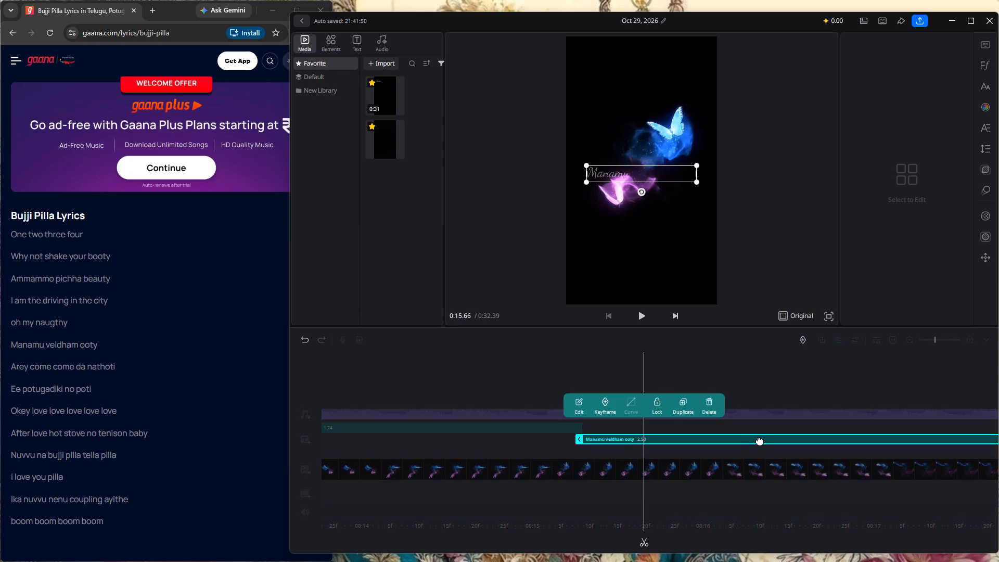
left_click(707, 458)
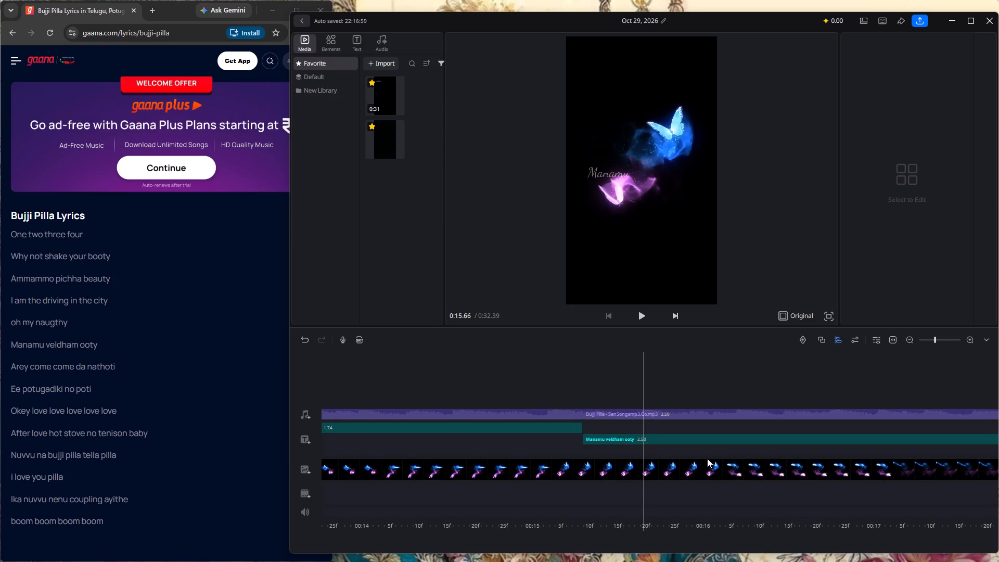
Extend the end of the "BUJJI PILLA" title clip to the end of the song audio.
key("Left")
key("Left")
key("Left")
key("Left")
key("Left")
key("Left")
key("Left")
key("Left")
key("Left")
key("Left")
key("Left")
key("Left")
key("Left")
key("Left")
key("Left")
key("Left")
key("Left")
key("Left")
key("Left")
key("Left")
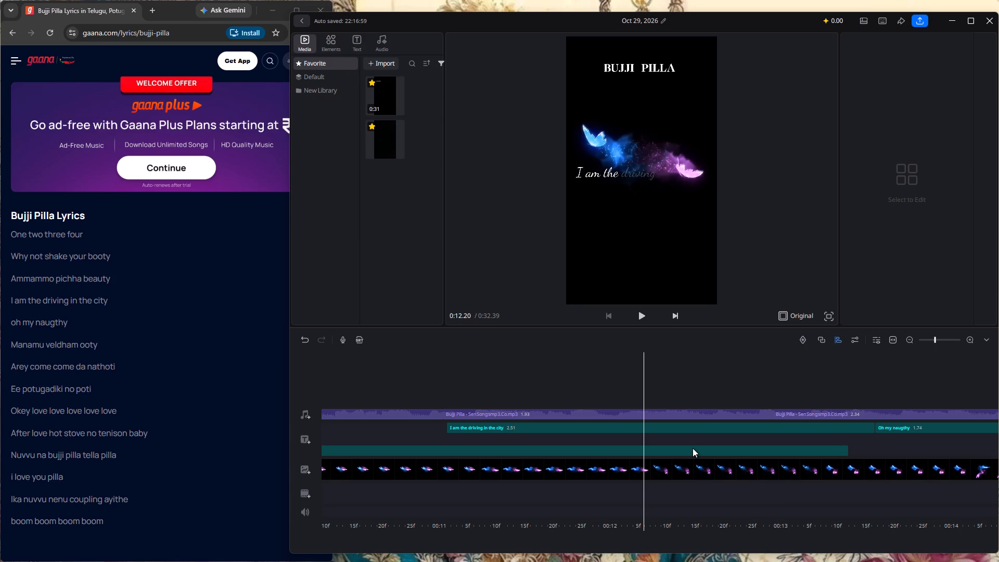
left_click(693, 448)
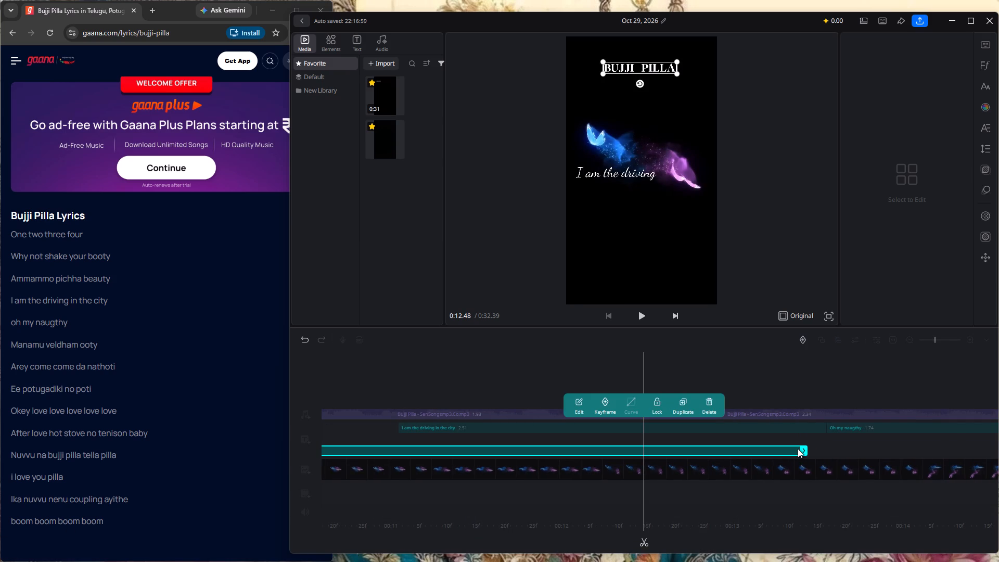
left_click_drag(801, 449, 974, 425)
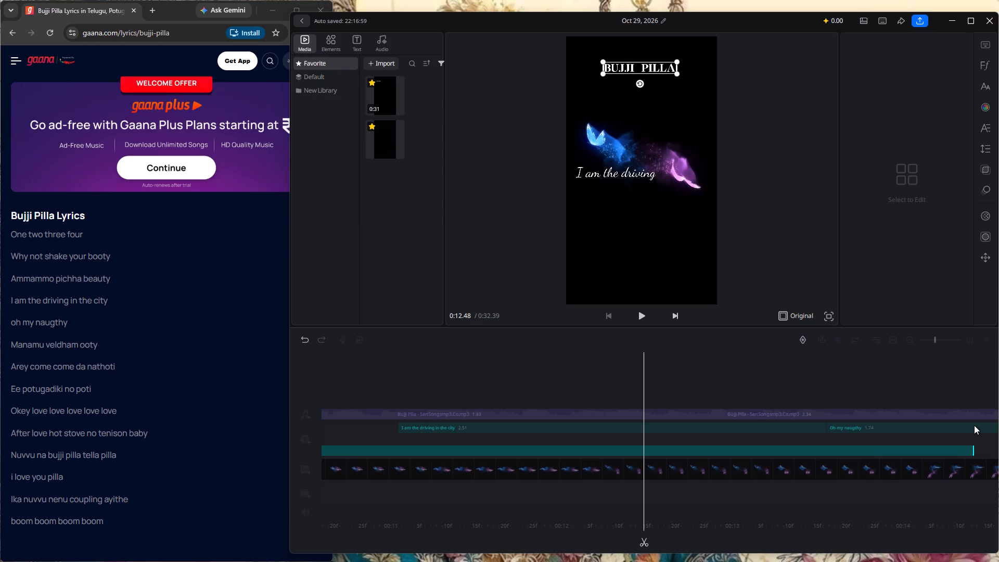
left_click_drag(974, 425, 998, 421)
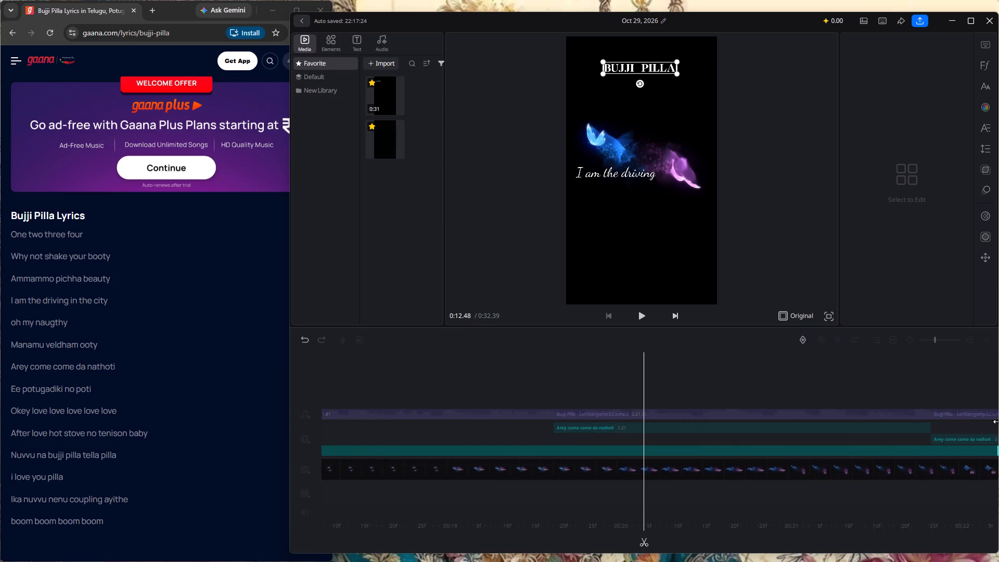
left_click_drag(998, 421, 998, 425)
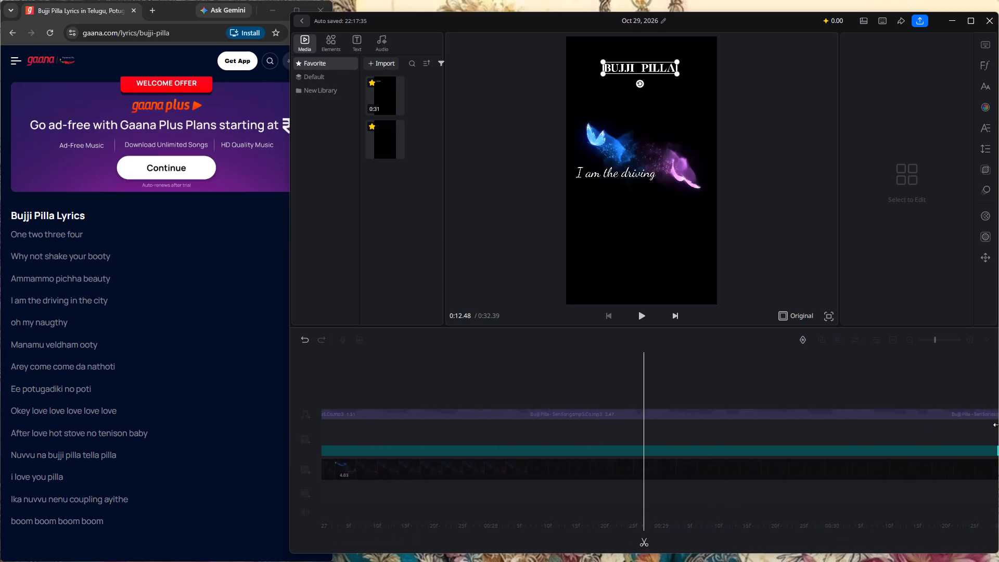
left_click_drag(998, 425, 998, 412)
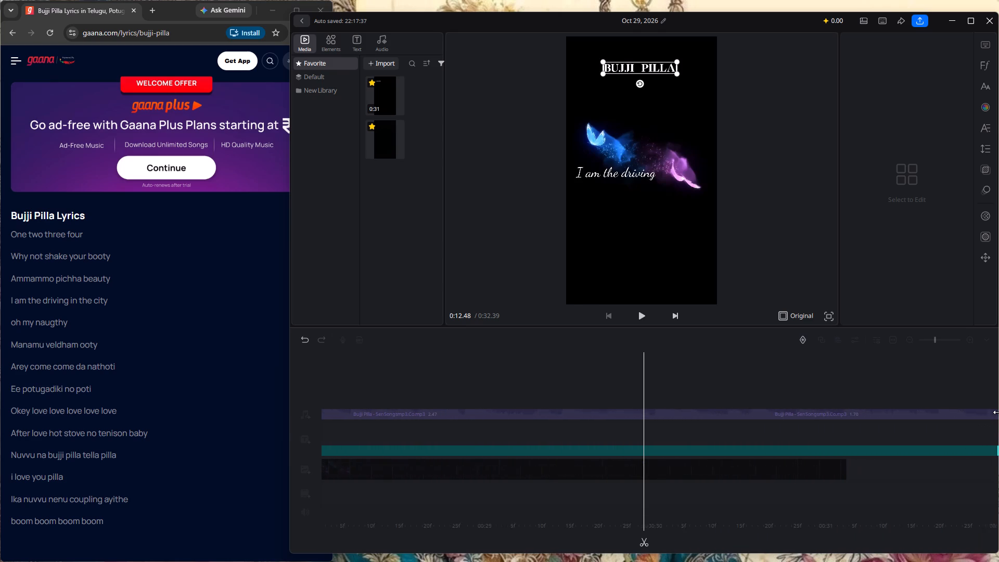
left_click_drag(998, 412, 998, 411)
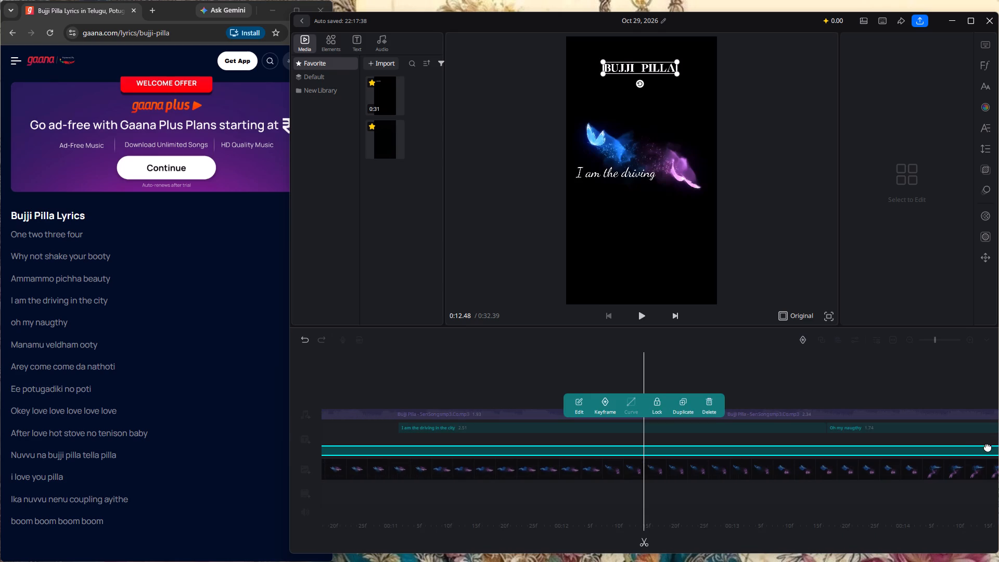
Review the timeline through to its end to check how far the extended title clip and lyric clips reach.
left_click_drag(973, 434, 820, 434)
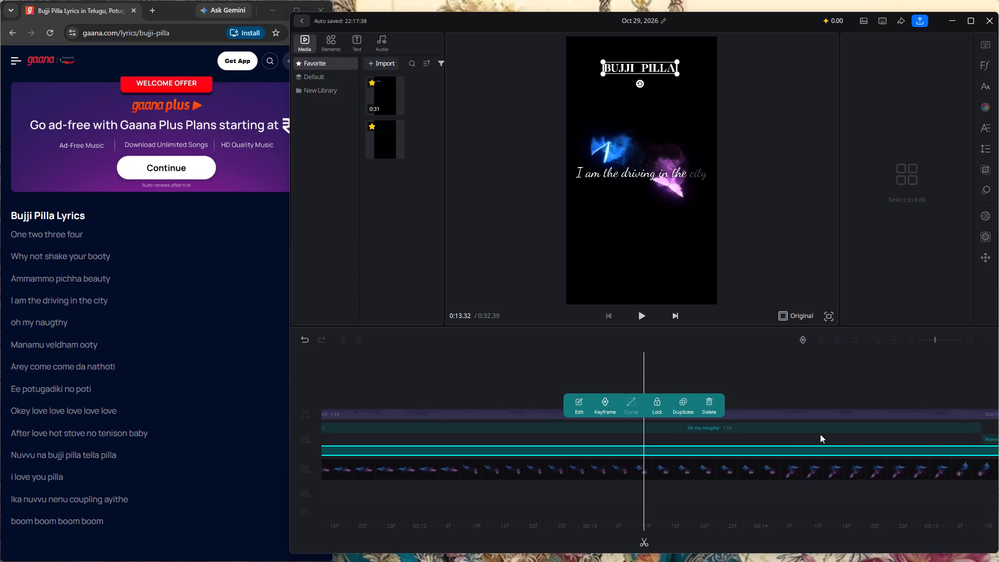
left_click_drag(820, 434, 0, 374)
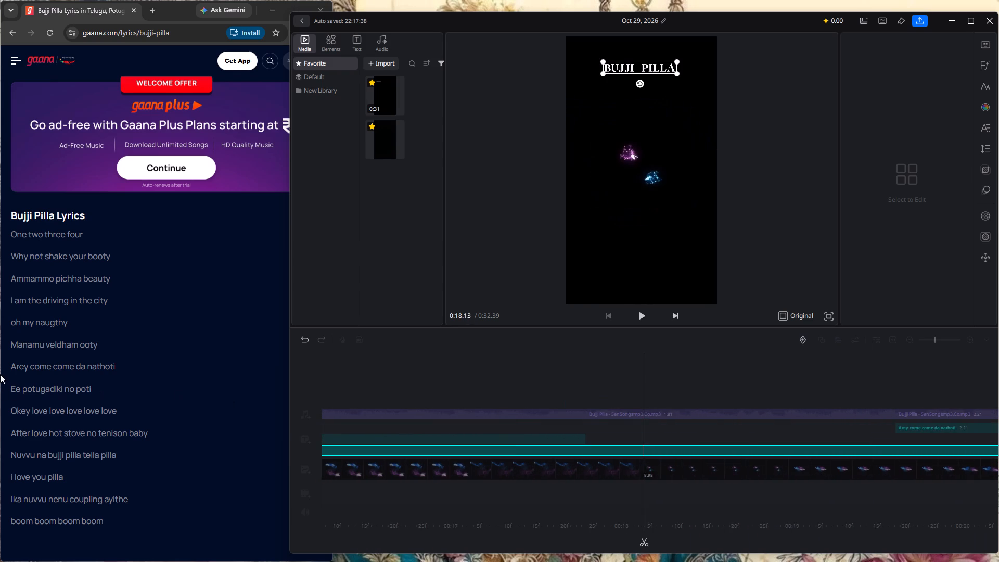
left_click_drag(0, 374, 0, 314)
left_click_drag(804, 363, 0, 261)
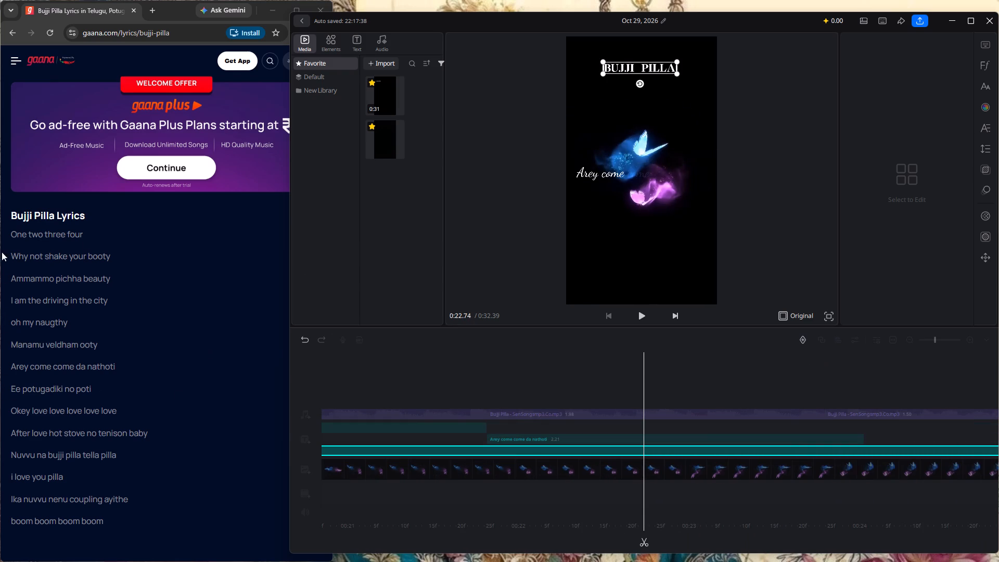
left_click_drag(899, 390, 0, 290)
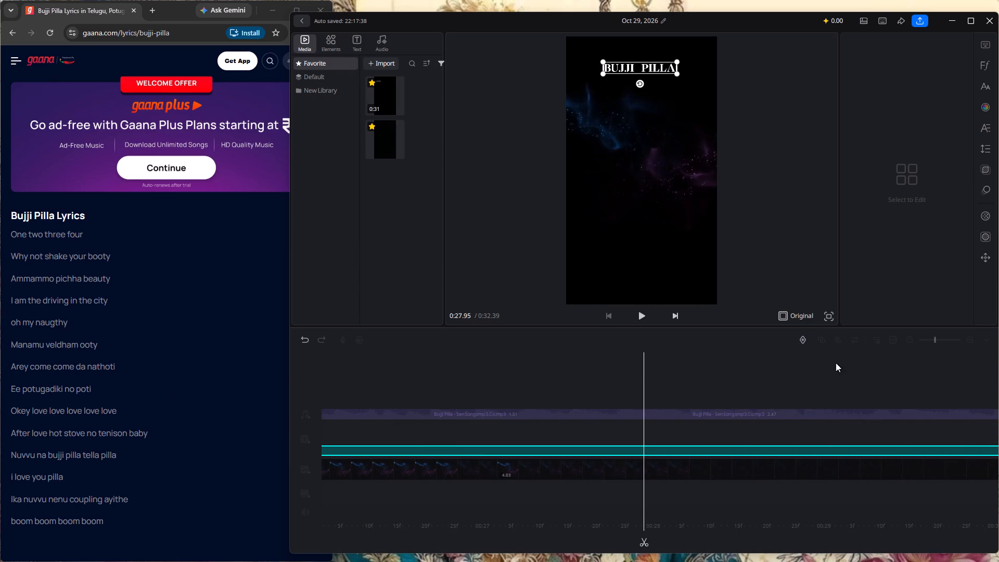
left_click_drag(872, 376, 670, 361)
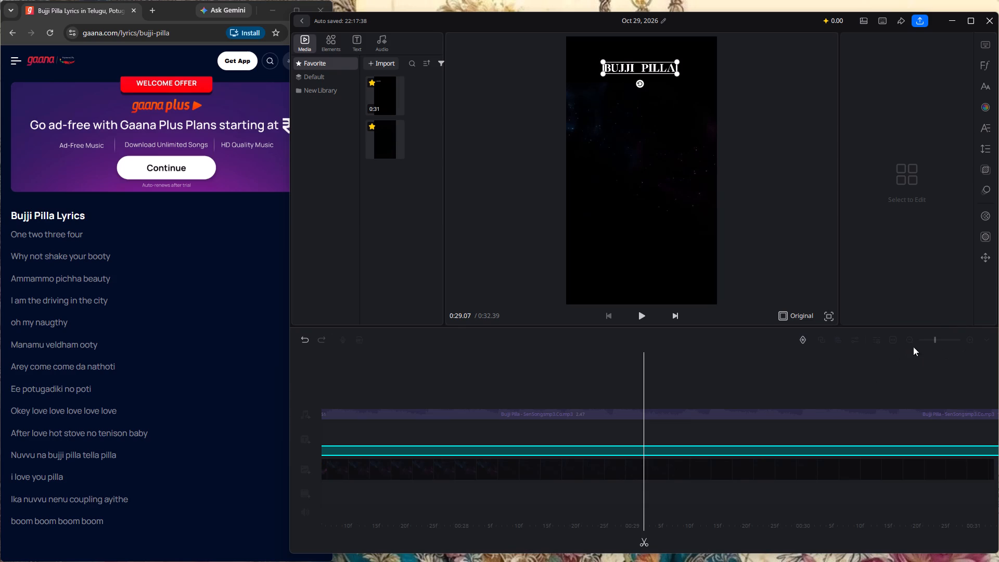
left_click_drag(937, 341, 957, 341)
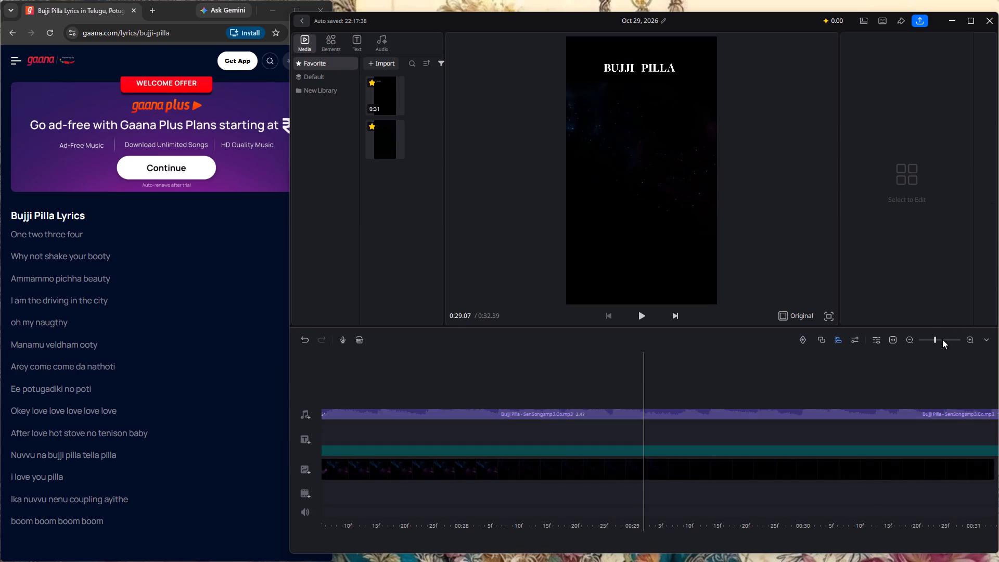
left_click(933, 339)
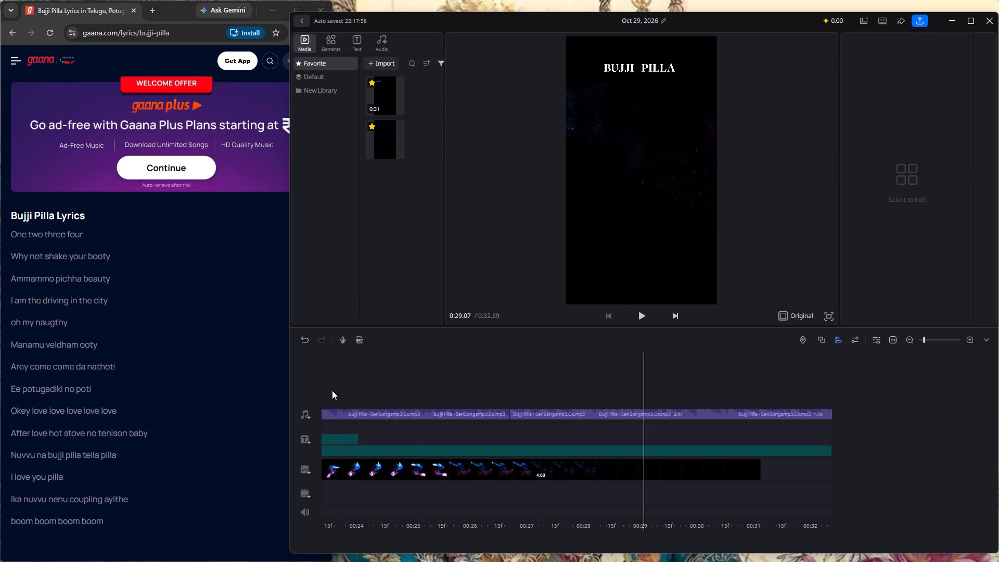
Shorten the last "Arey come come da nathoti" text clip to 2.02 seconds by trimming its end.
key("Left")
key("Left")
key("Left")
key("Left")
key("Left")
key("Left")
key("Left")
key("Left")
key("Left")
key("Left")
key("Left")
key("Left")
key("Left")
key("Left")
key("Left")
key("Left")
key("Left")
key("Left")
key("Left")
key("Left")
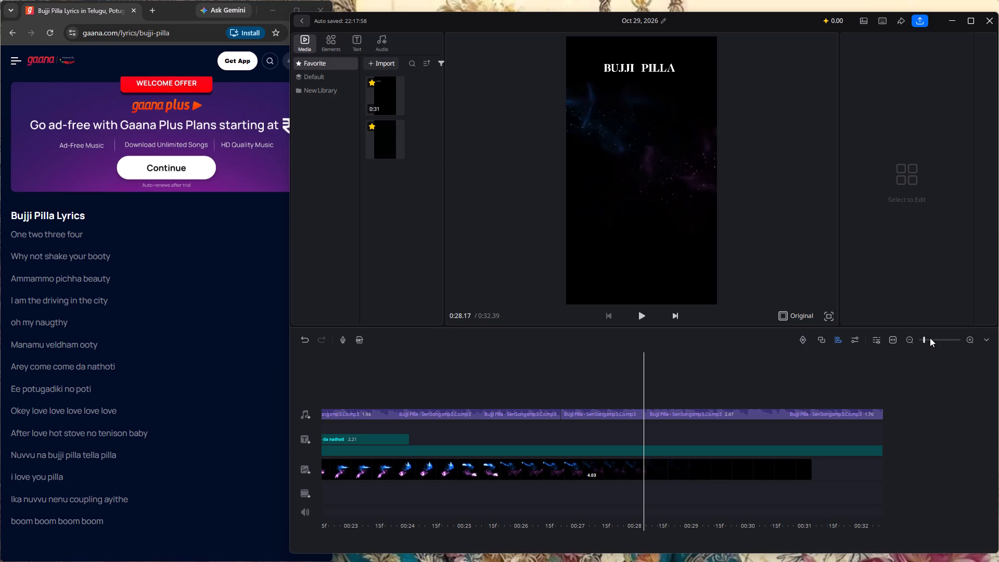
left_click_drag(926, 336, 924, 334)
left_click_drag(924, 334, 926, 341)
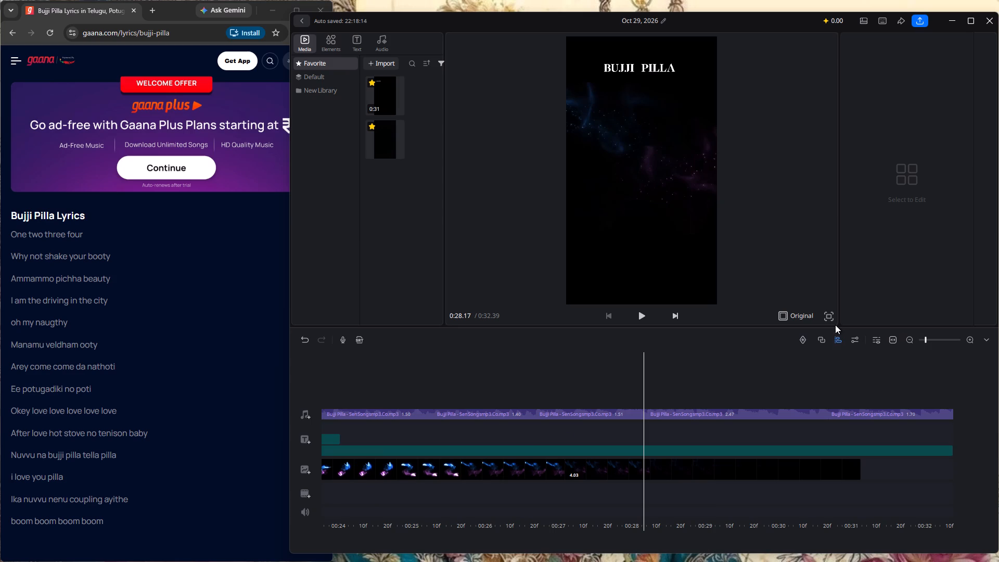
key("Left")
key("Left")
key("Left")
key("Left")
key("Left")
key("Left")
key("Left")
key("Left")
key("Left")
key("Left")
key("Left")
key("Left")
key("Left")
key("Left")
key("Left")
key("Left")
key("Left")
key("Left")
key("Left")
key("Left")
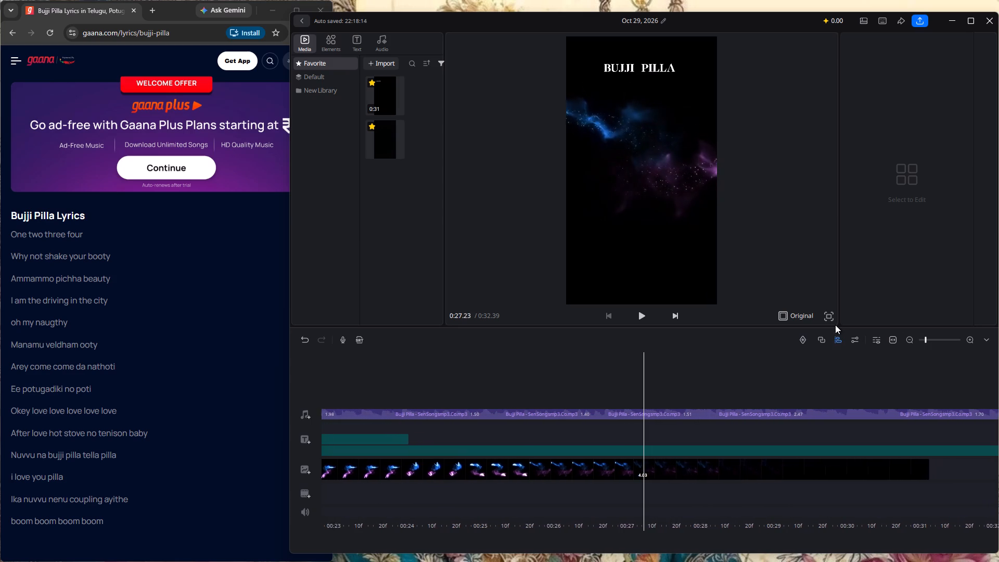
key("Left")
key("Left")
key("Left")
key("Left")
key("Left")
key("Left")
key("Left")
key("Left")
key("Left")
key("Left")
key("Left")
key("Left")
key("Left")
key("Left")
key("Left")
key("Left")
key("Left")
key("Left")
key("Left")
key("Left")
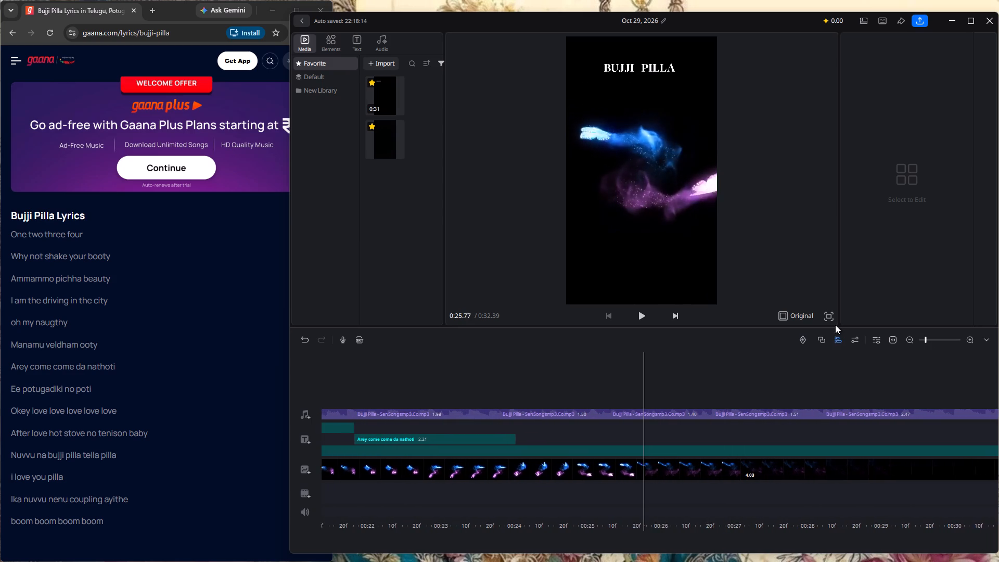
key("Left")
key("Left")
key("Left")
key("Left")
key("Left")
key("Left")
key("Left")
key("Left")
key("Left")
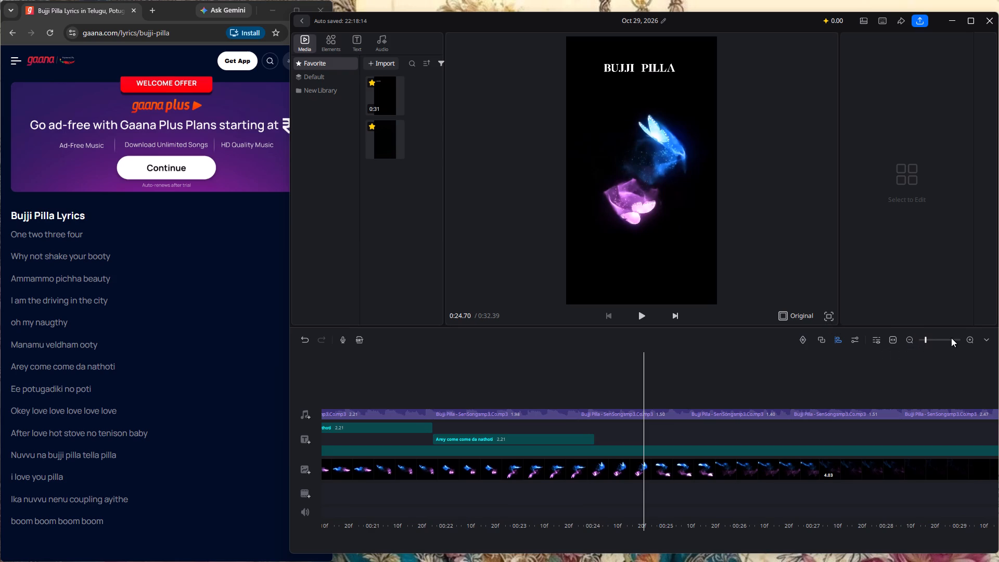
left_click(964, 332)
left_click(964, 332)
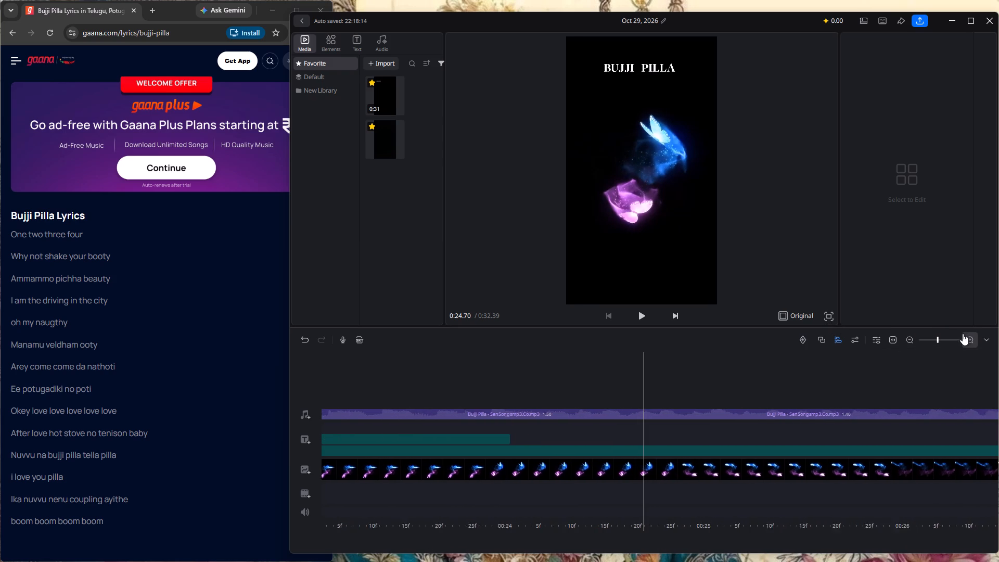
left_click(906, 339)
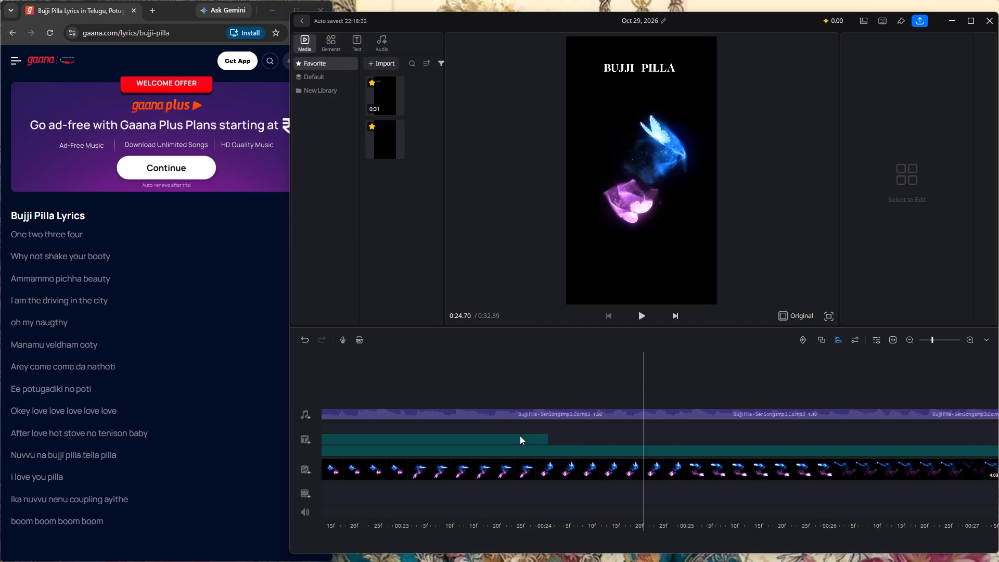
left_click(518, 439)
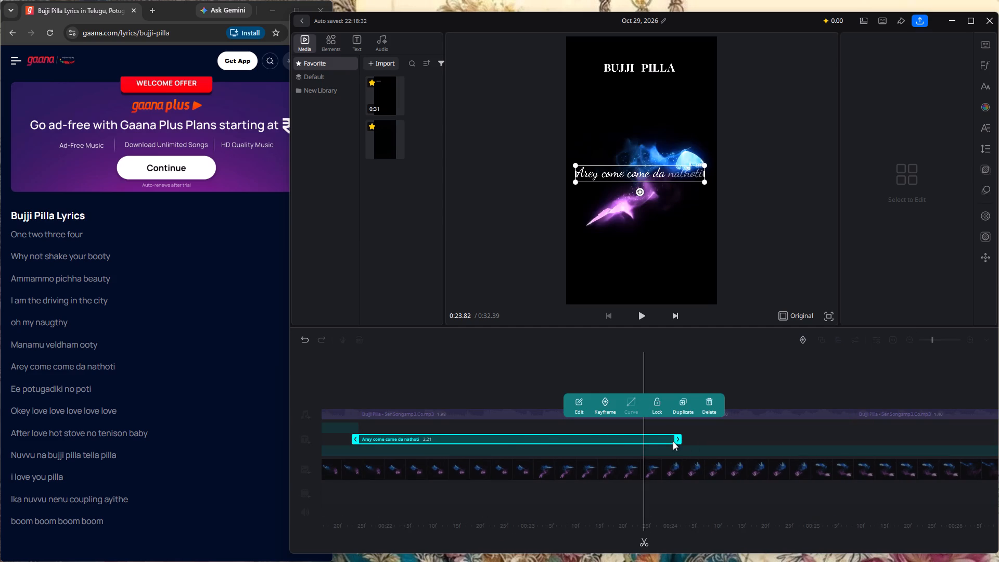
left_click_drag(676, 439, 671, 439)
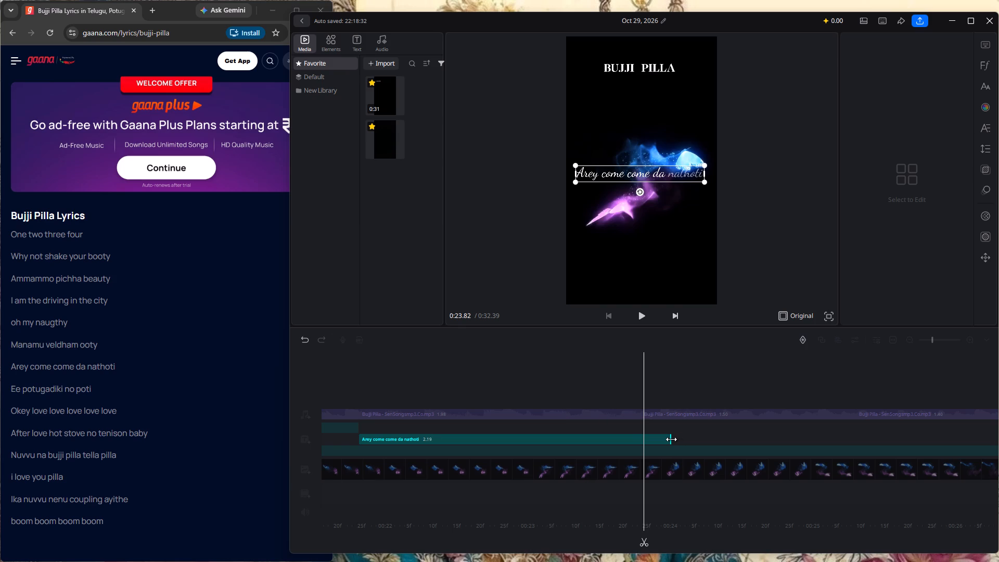
left_click_drag(671, 439, 649, 438)
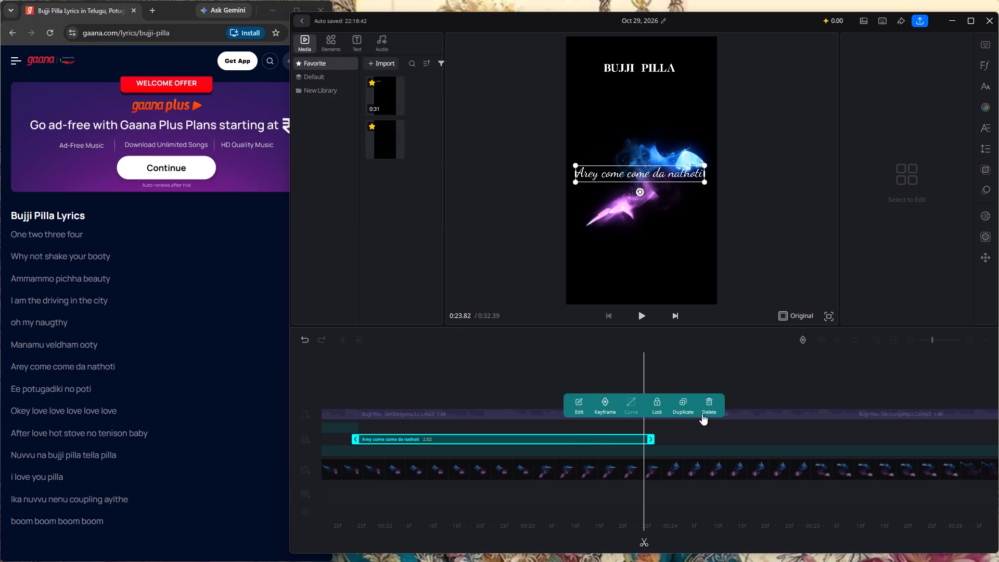
Duplicate the shortened "Arey come come da nathoti" clip and place the copy right after the original, on the text row above.
left_click(685, 401)
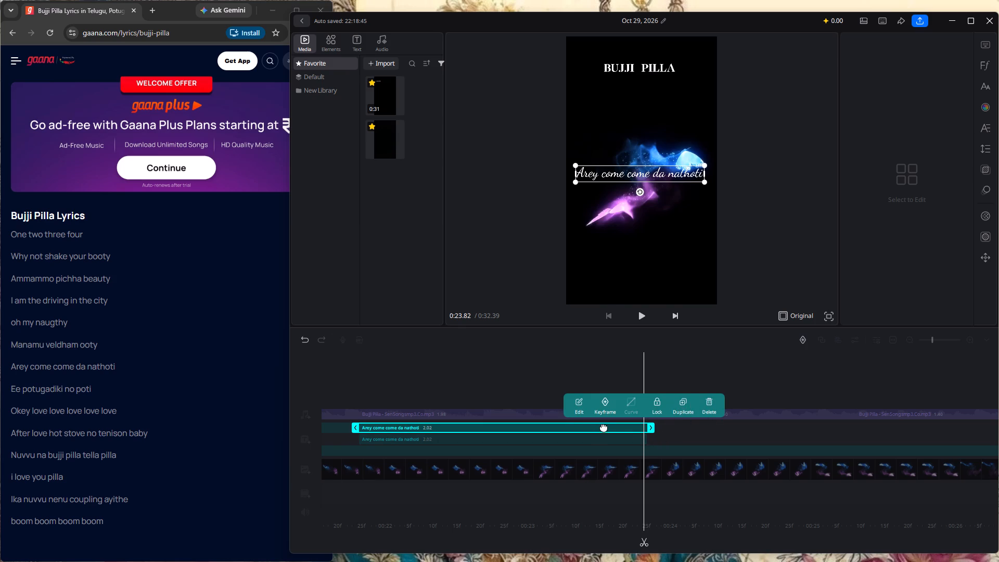
left_click_drag(587, 430, 811, 417)
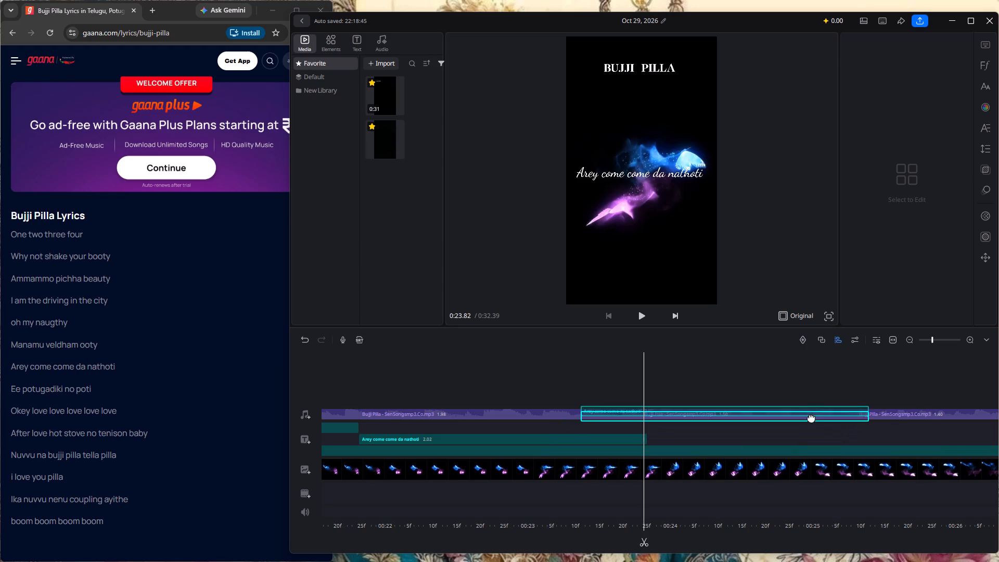
left_click_drag(811, 417, 901, 427)
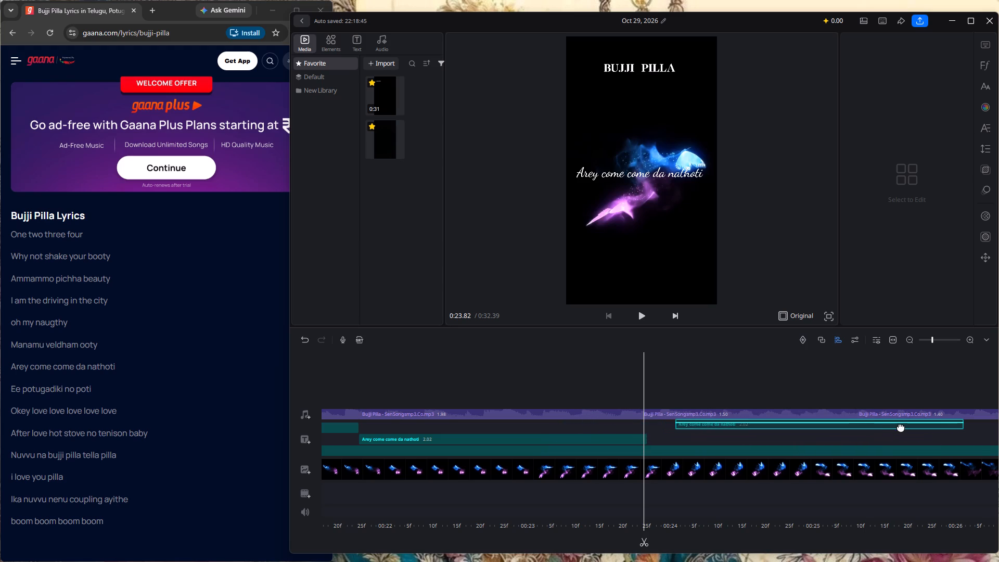
left_click_drag(901, 427, 873, 436)
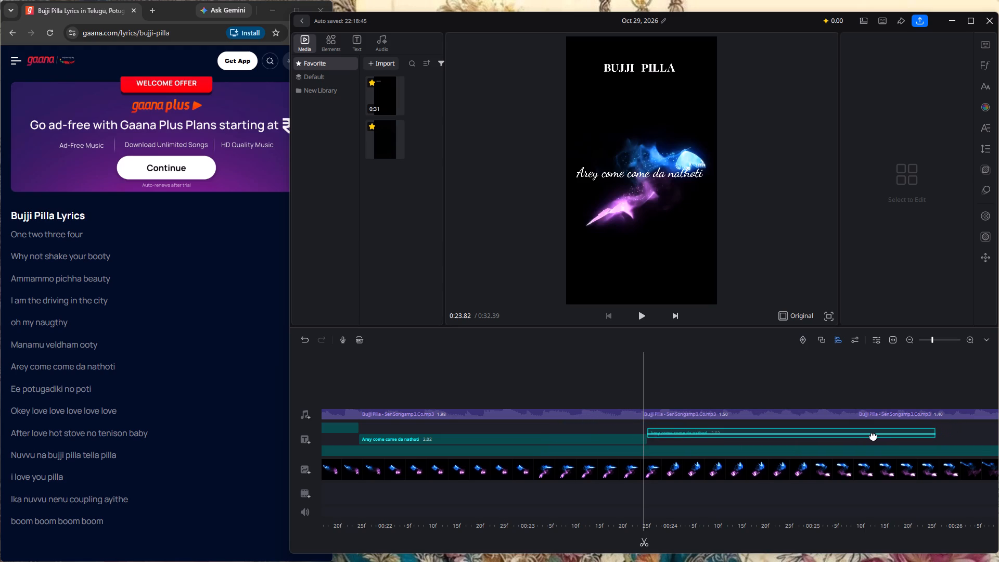
left_click_drag(873, 436, 869, 434)
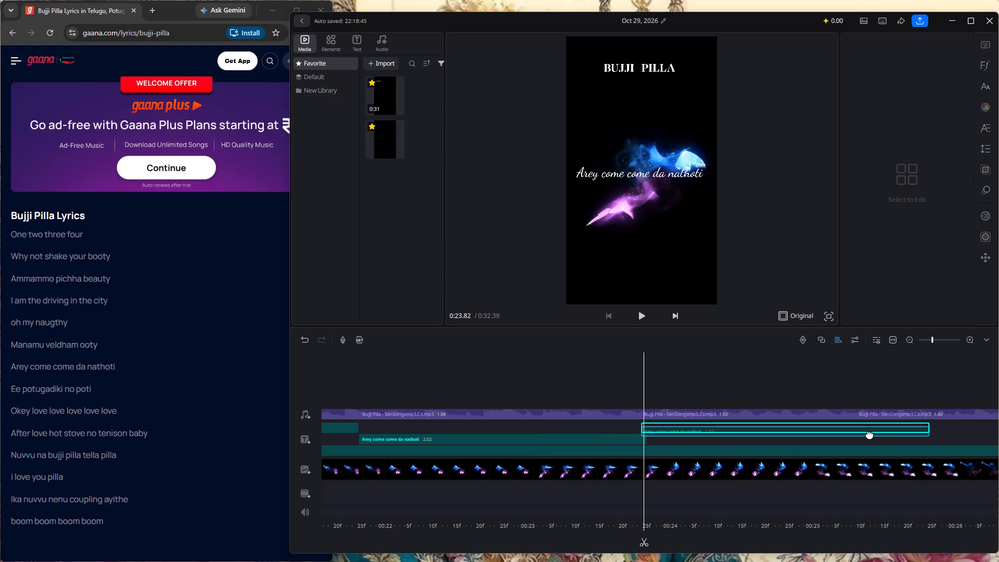
left_click_drag(869, 434, 869, 430)
left_click(789, 429)
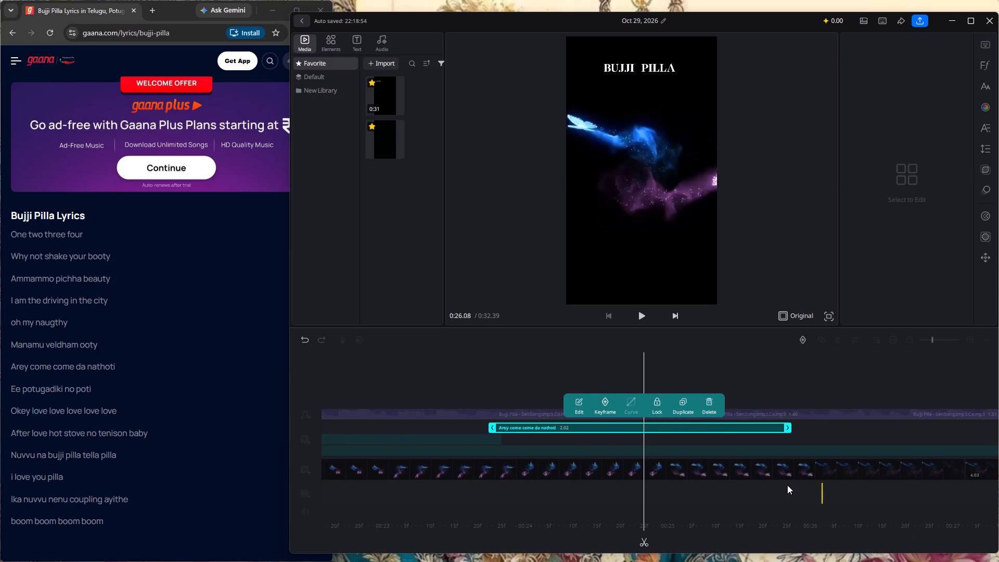
Play back parts of the "Arey come come da nathoti" clips against the song to check their timing.
left_click(638, 323)
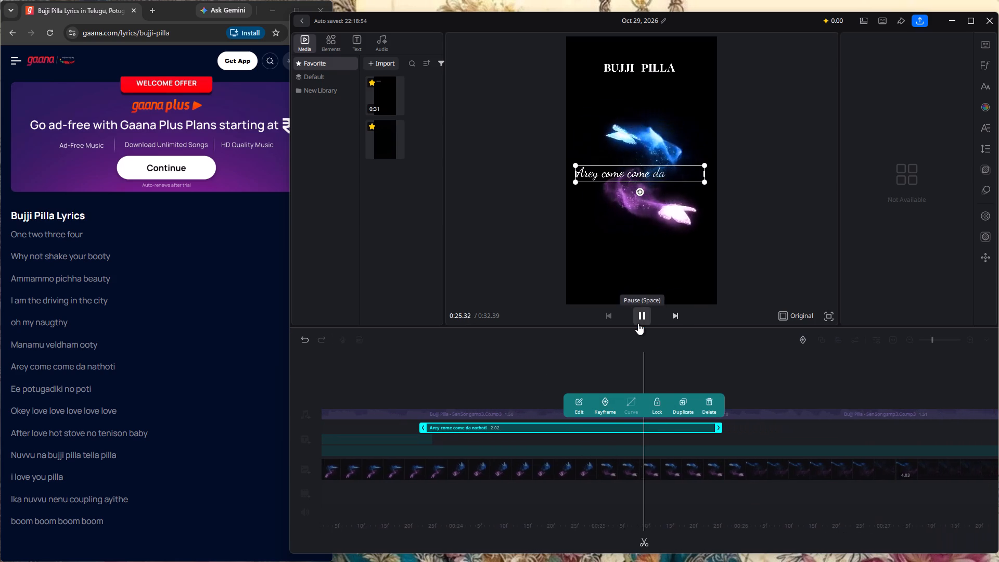
left_click(638, 323)
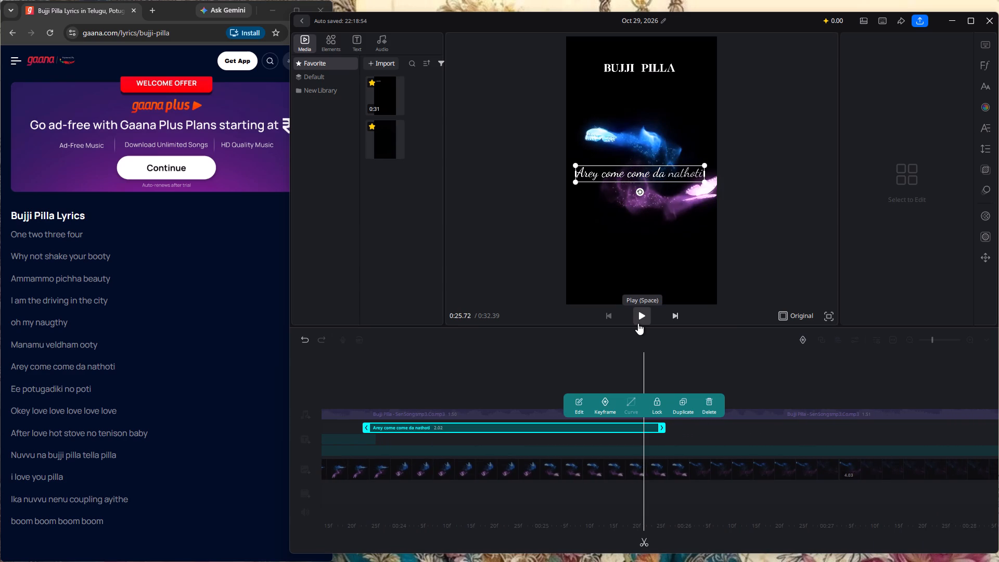
left_click_drag(550, 365, 998, 352)
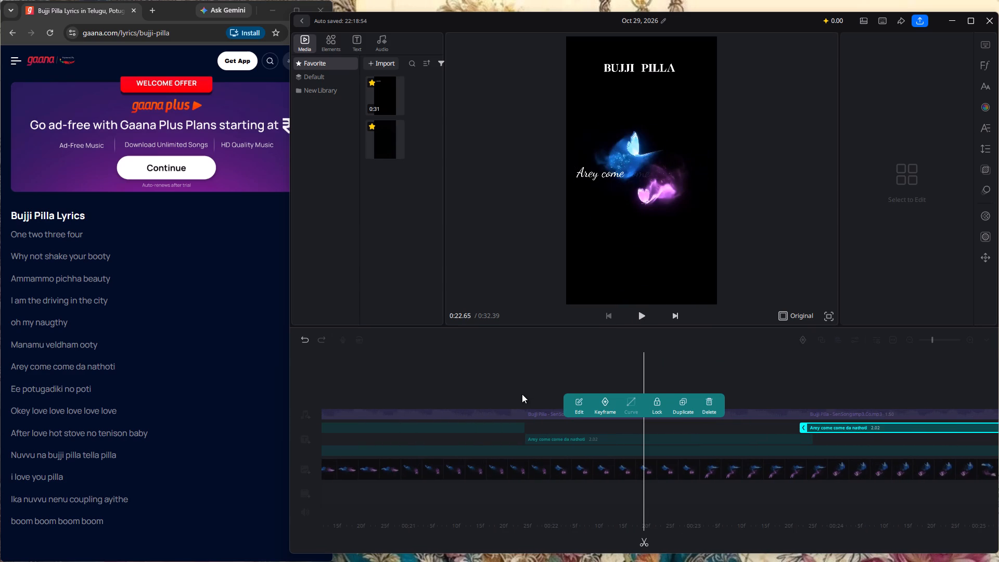
left_click_drag(522, 394, 842, 354)
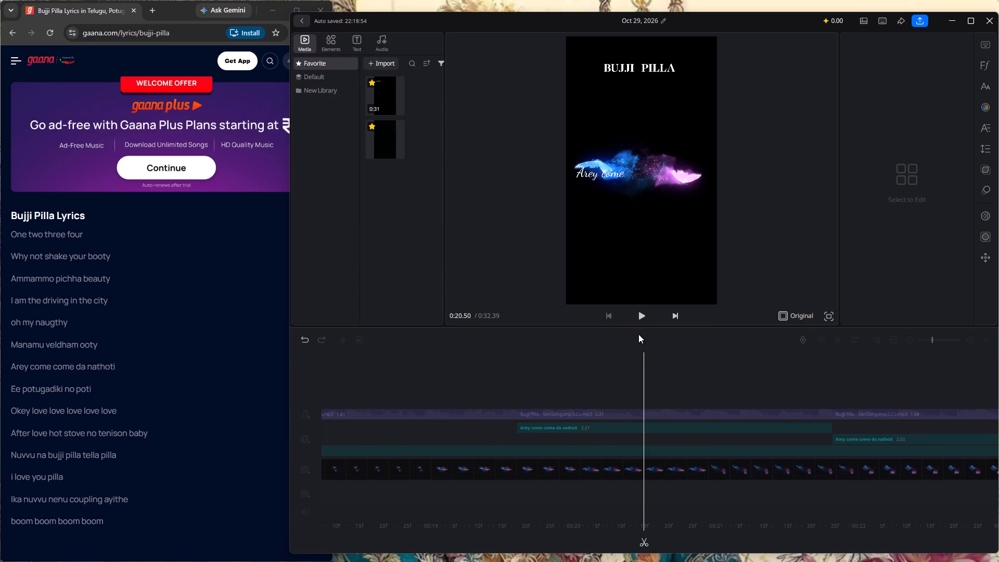
left_click(640, 305)
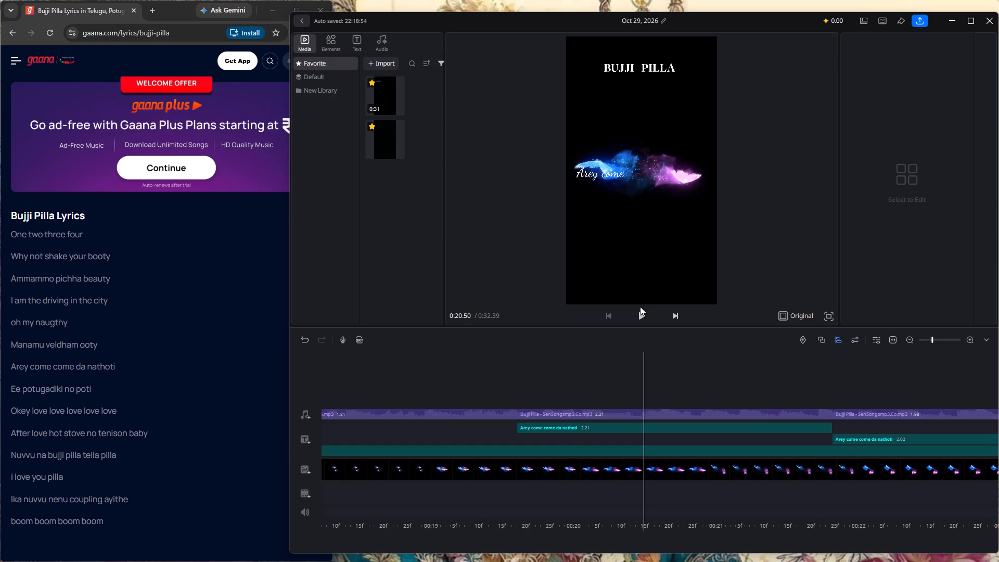
left_click(645, 316)
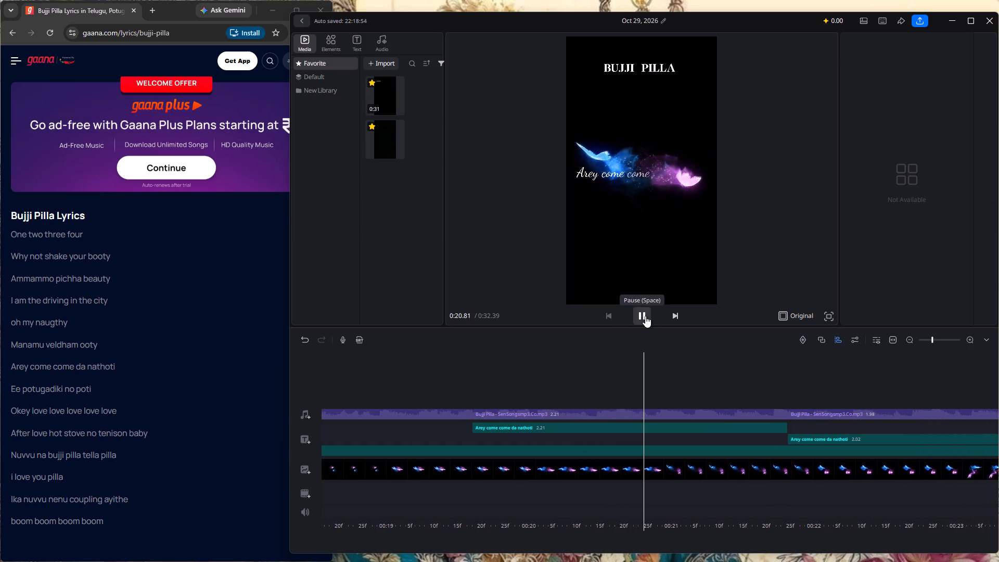
left_click(645, 316)
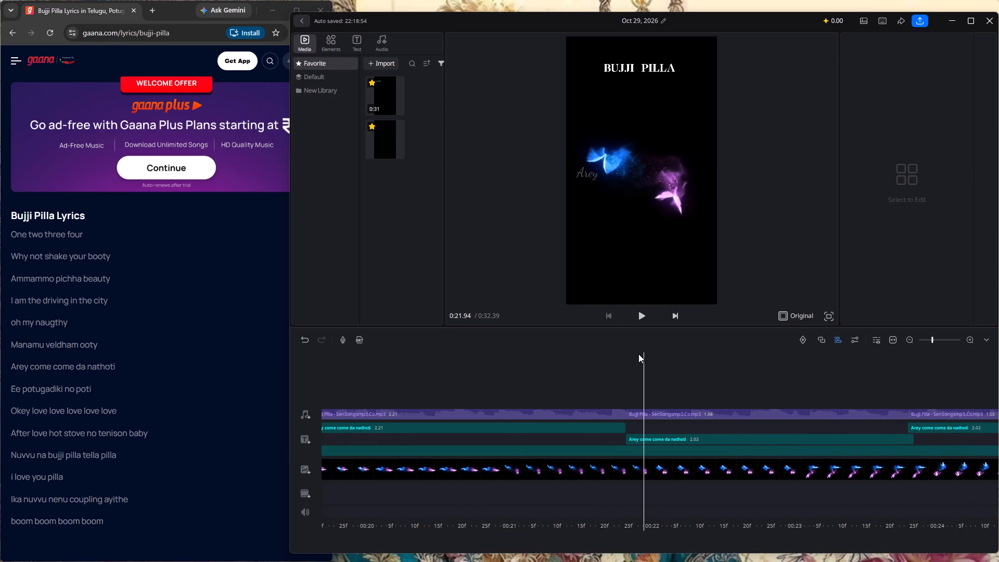
Replace the text of the "Arey come come da nathoti" clip starting just before 0:22 with "Ee potugadiki no poti".
left_click(652, 438)
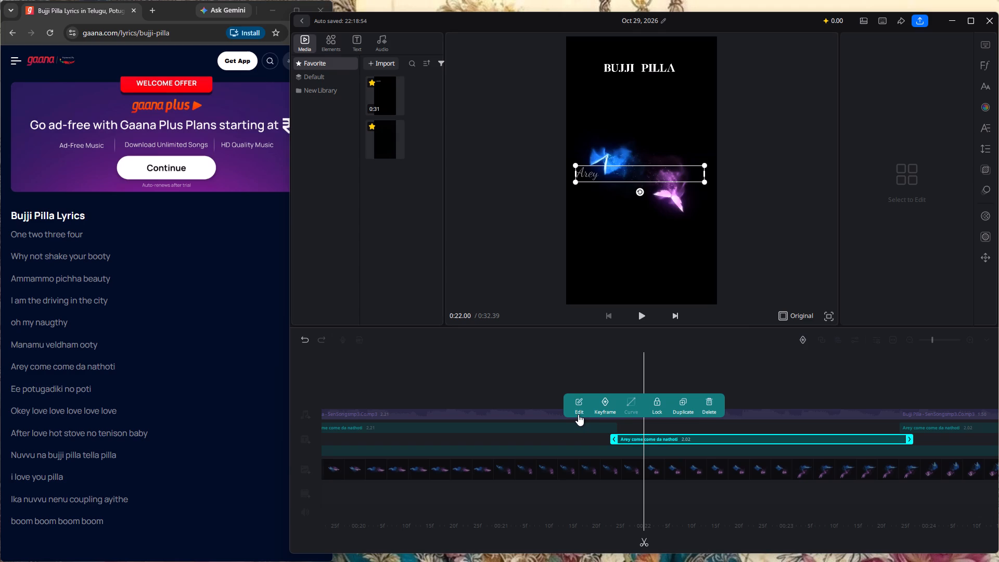
left_click(578, 414)
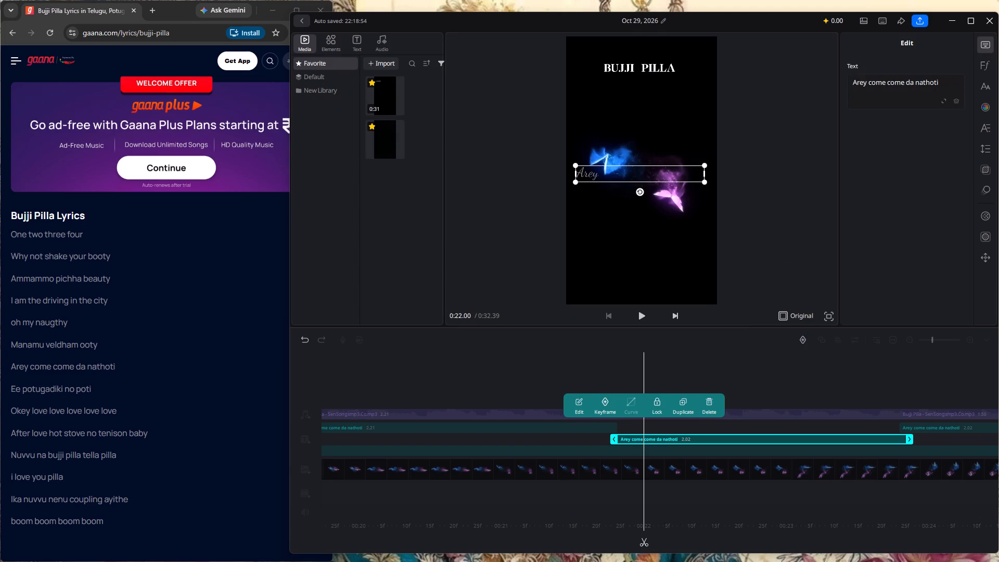
left_click(895, 86)
key("Right")
key("Right")
key("Right")
key("Right")
key("Right")
key("Right")
key("Right")
key("Right")
key("Right")
key("Right")
key("Right")
key("Right")
key("Right")
key("Right")
key("Right")
key("Right")
key("Right")
key("Right")
key("Right")
key("Right")
key("BackSpace")
key("BackSpace")
key("BackSpace")
key("BackSpace")
key("BackSpace")
key("BackSpace")
key("BackSpace")
key("BackSpace")
key("BackSpace")
key("BackSpace")
key("BackSpace")
key("BackSpace")
key("BackSpace")
key("BackSpace")
key("BackSpace")
key("BackSpace")
key("BackSpace")
key("BackSpace")
key("BackSpace")
key("BackSpace")
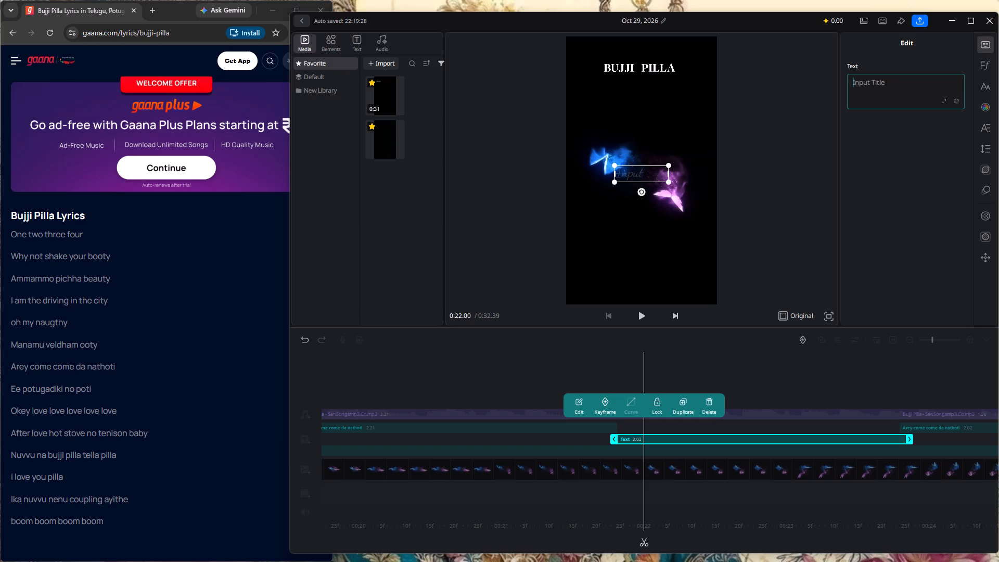
type("Ee")
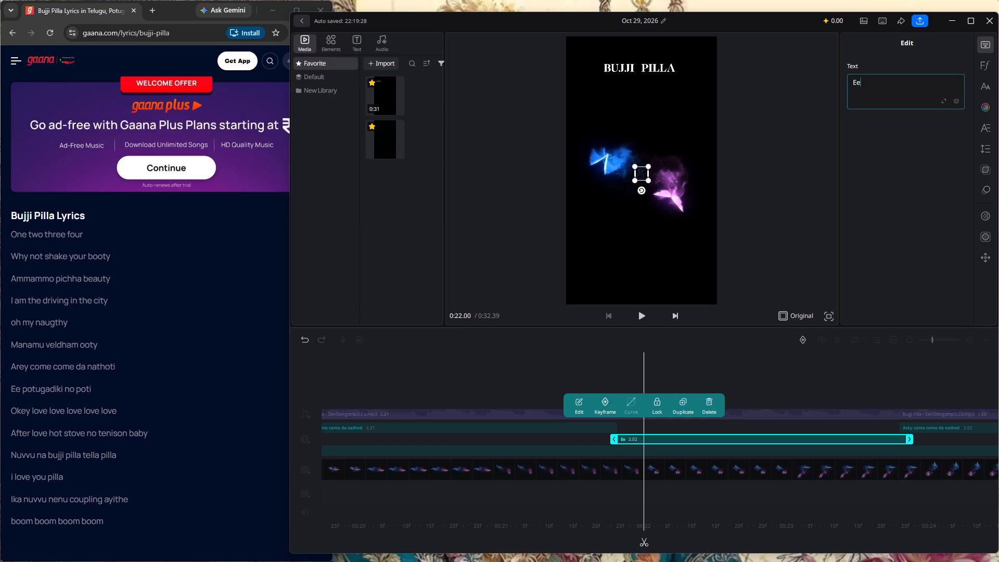
key("space")
key("shift+p")
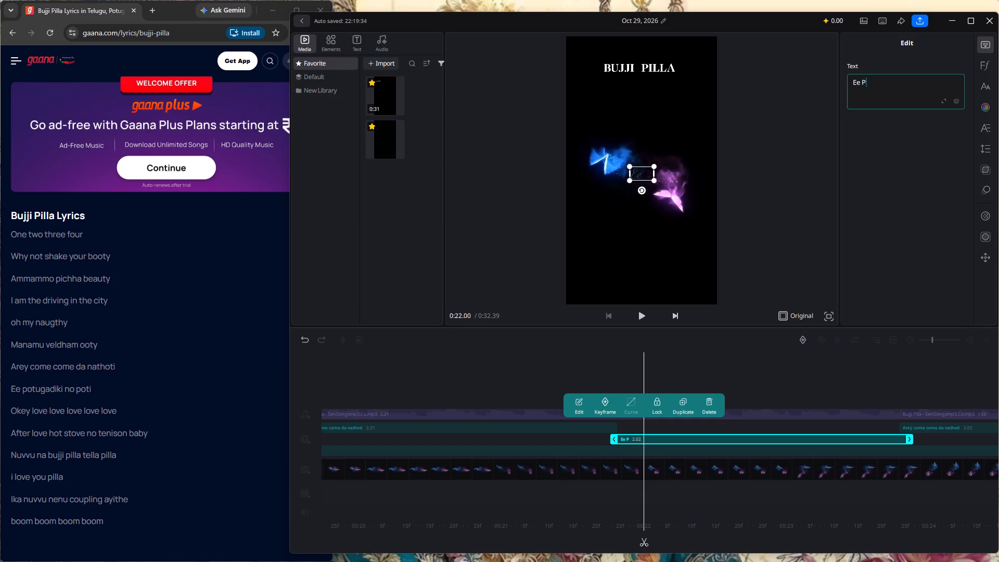
type("po")
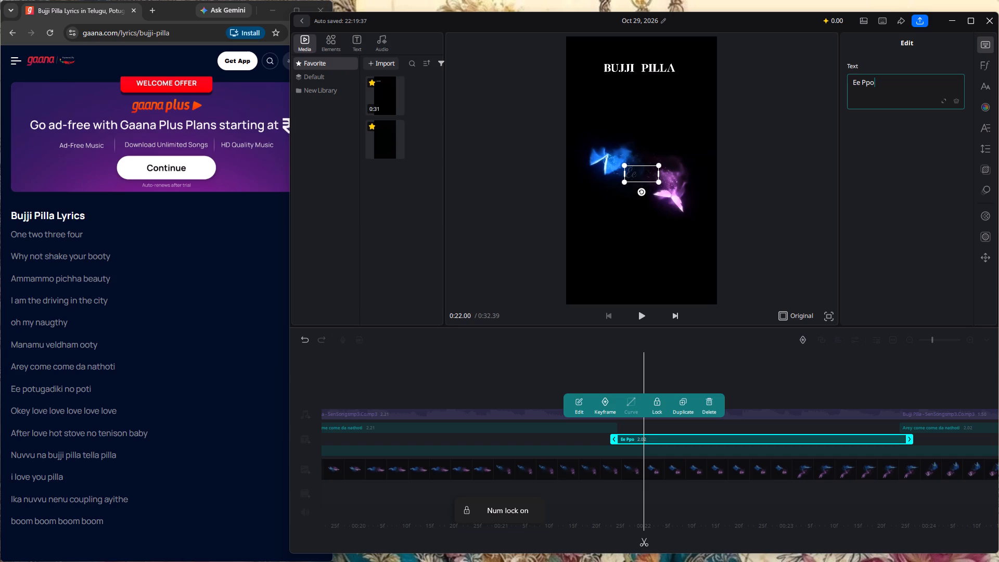
key("BackSpace")
key("BackSpace")
key("BackSpace")
type("po")
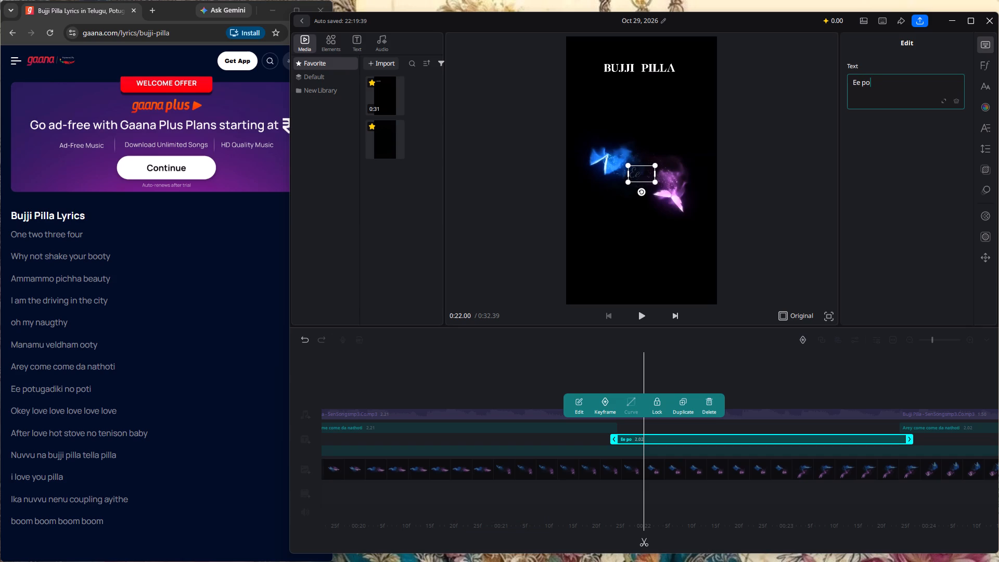
type("tu")
key("g")
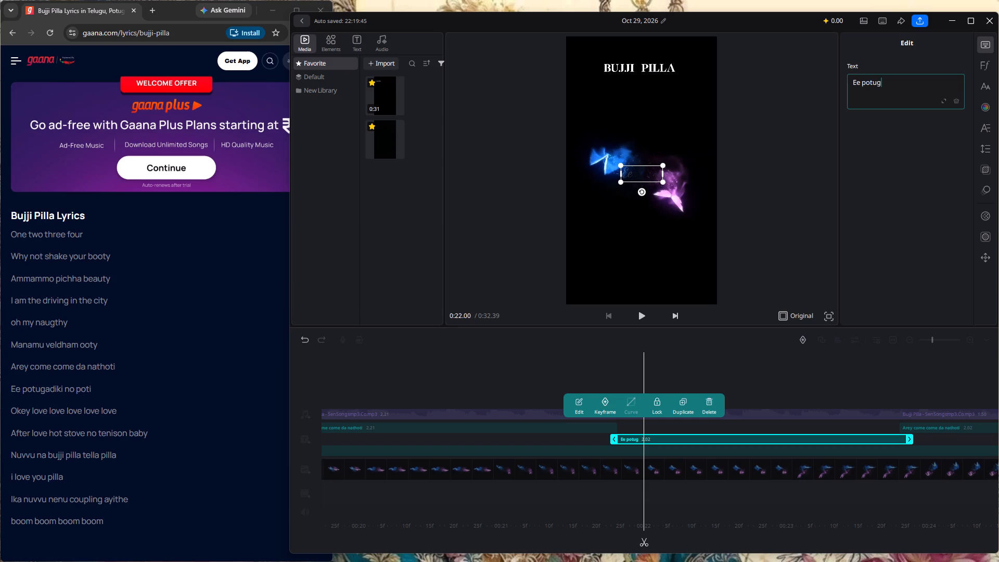
key("a")
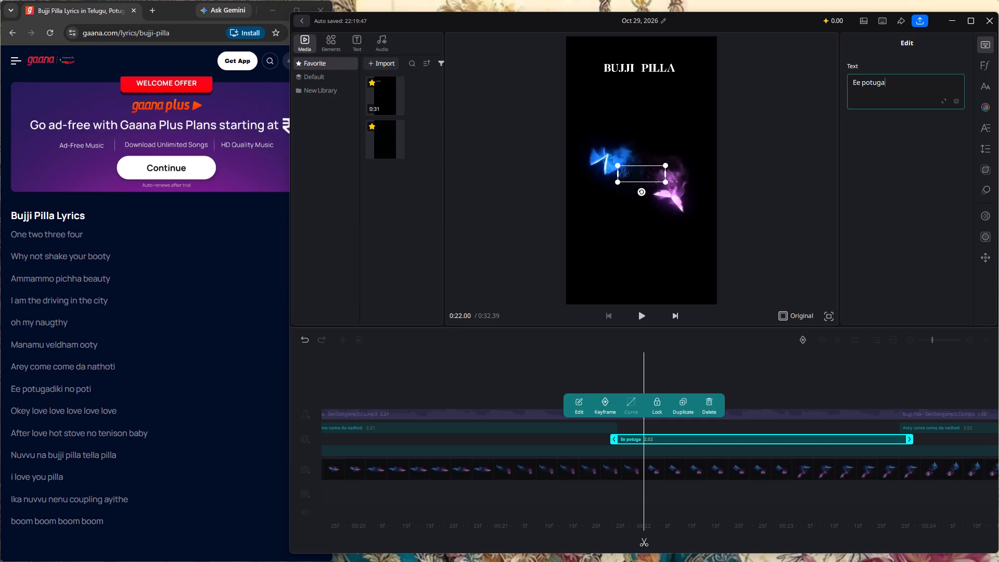
key("d")
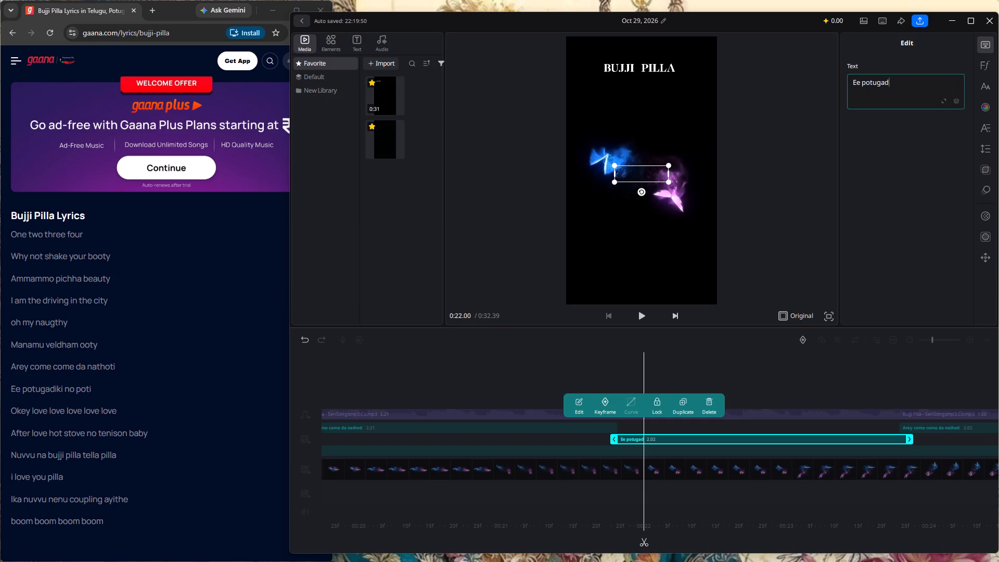
type("iki")
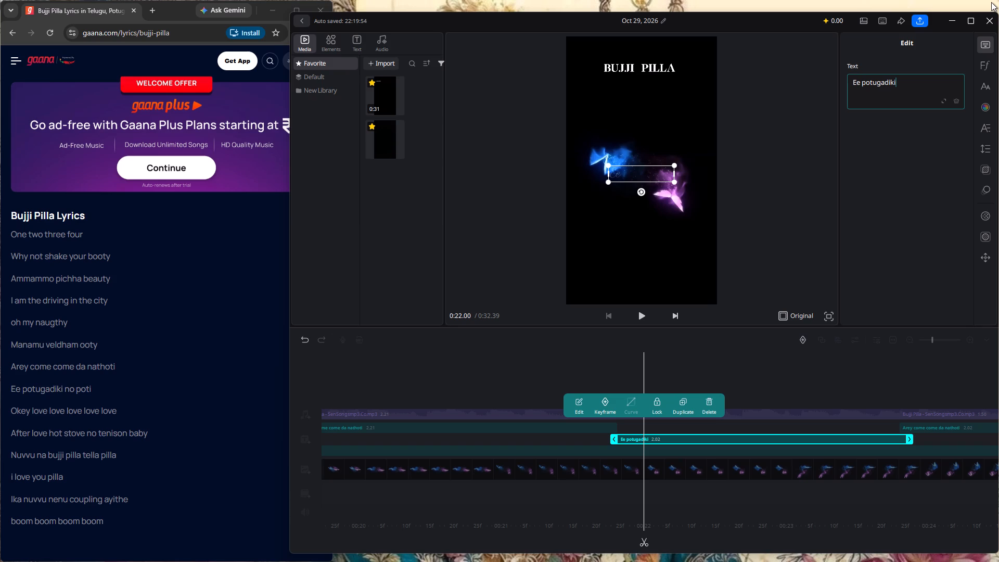
key("space")
type("no po")
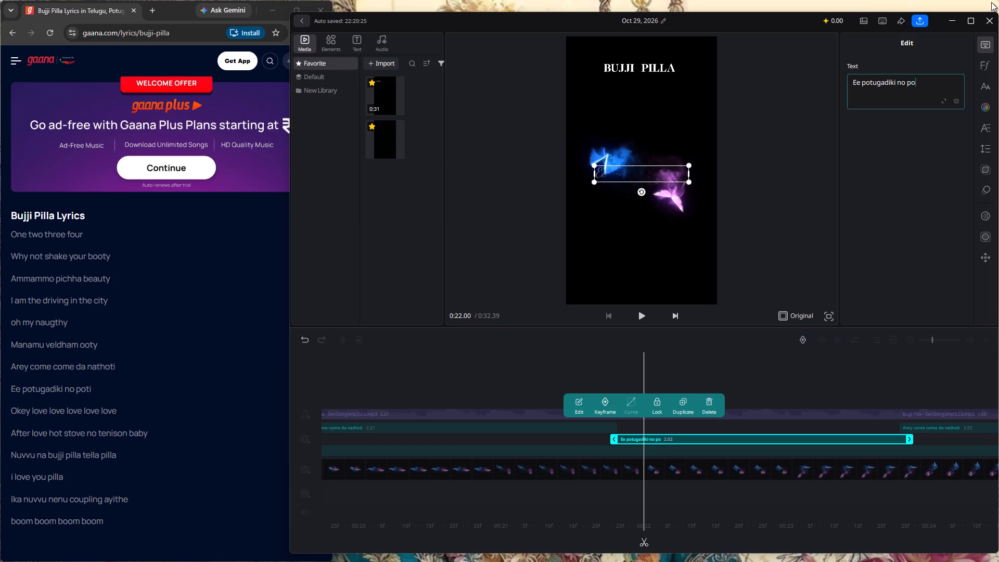
type("ti")
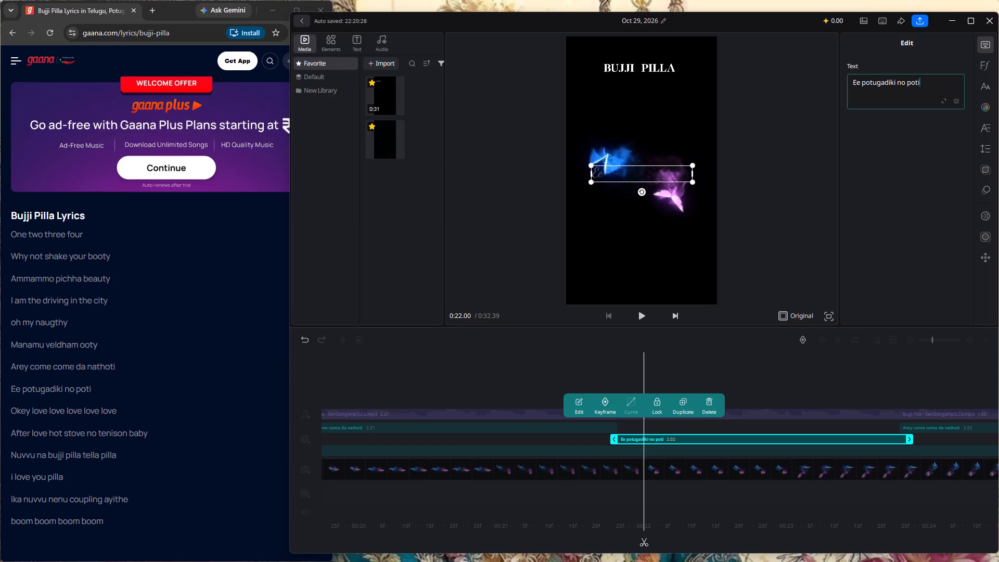
Replace the text of the "Arey come come da nathoti" clip starting just before 0:24 with "Okey love love love love love".
left_click(640, 321)
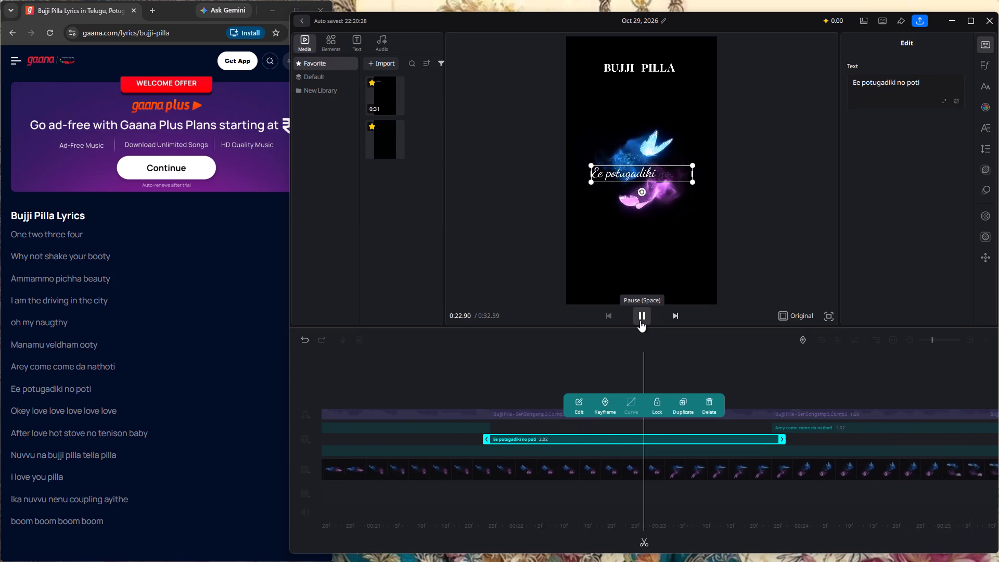
left_click(640, 321)
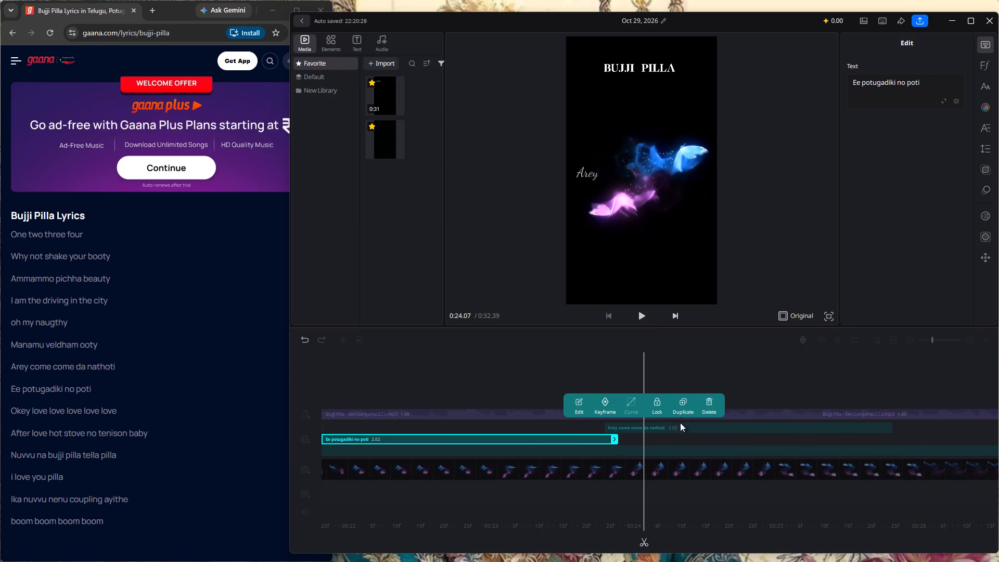
left_click(680, 423)
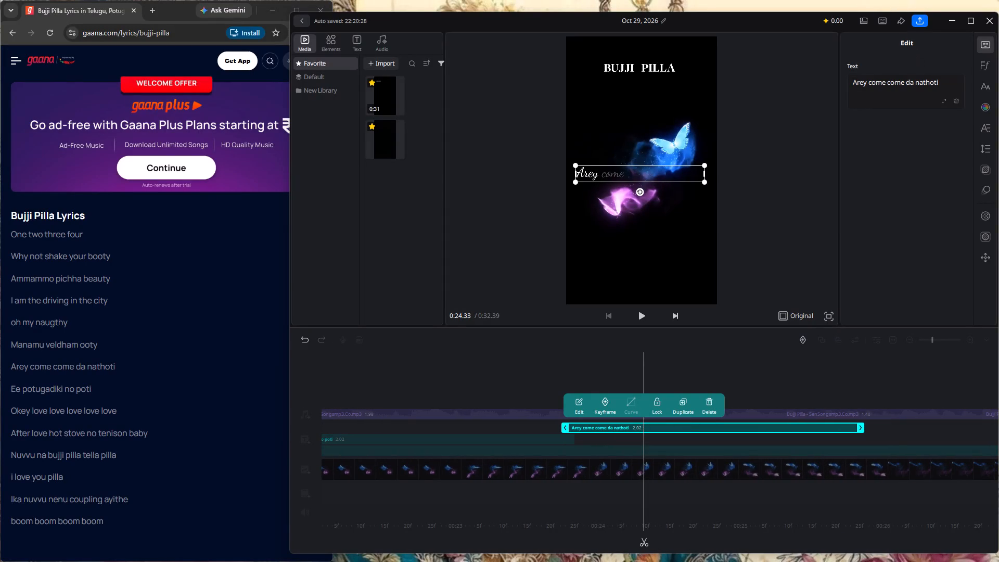
left_click(917, 84)
key("Right")
key("Right")
key("Right")
key("Right")
key("Right")
key("Right")
key("Right")
key("Right")
key("Right")
key("Right")
key("Right")
key("Right")
key("Right")
key("Right")
key("BackSpace")
key("BackSpace")
key("BackSpace")
key("BackSpace")
key("BackSpace")
key("BackSpace")
key("BackSpace")
key("BackSpace")
key("BackSpace")
key("BackSpace")
key("BackSpace")
key("BackSpace")
key("BackSpace")
key("BackSpace")
key("BackSpace")
key("BackSpace")
key("BackSpace")
key("BackSpace")
key("BackSpace")
key("BackSpace")
key("BackSpace")
key("BackSpace")
key("BackSpace")
key("BackSpace")
key("BackSpace")
key("BackSpace")
key("BackSpace")
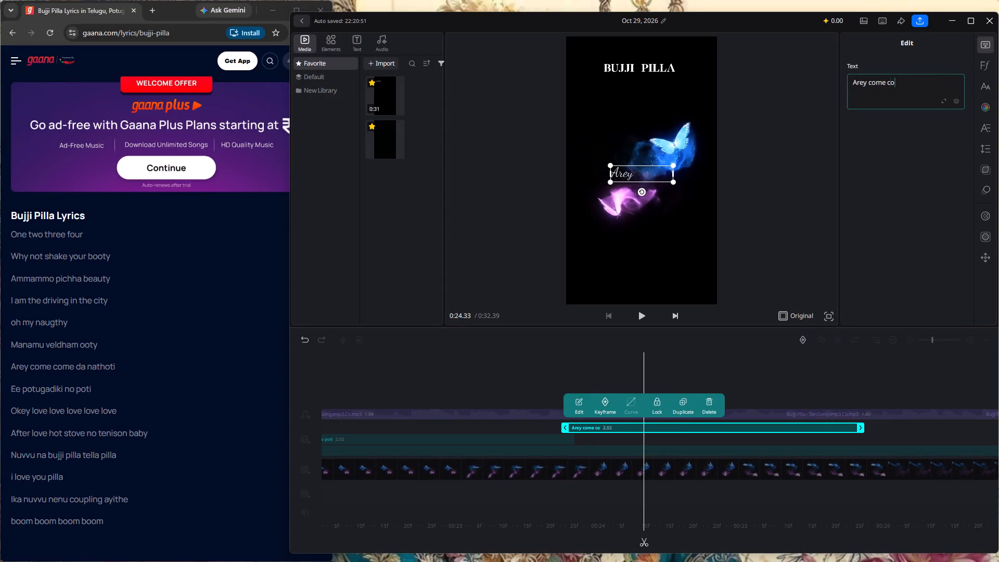
key("BackSpace")
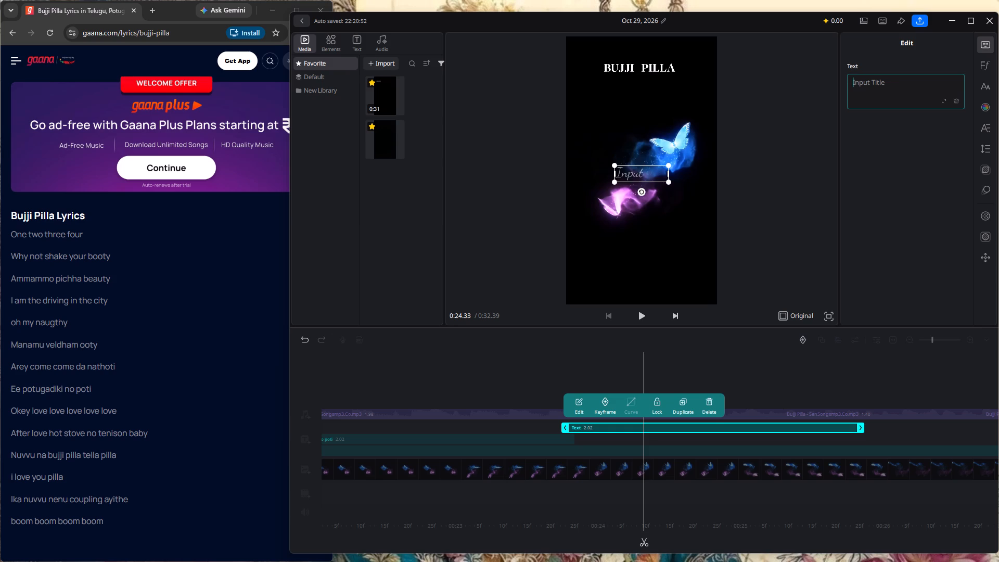
key("o")
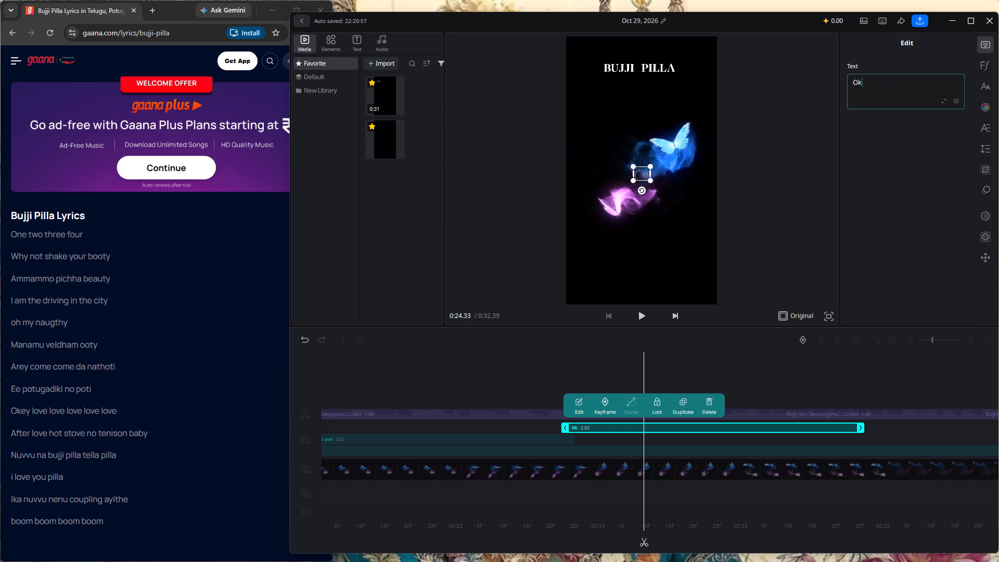
type("ey")
key("space")
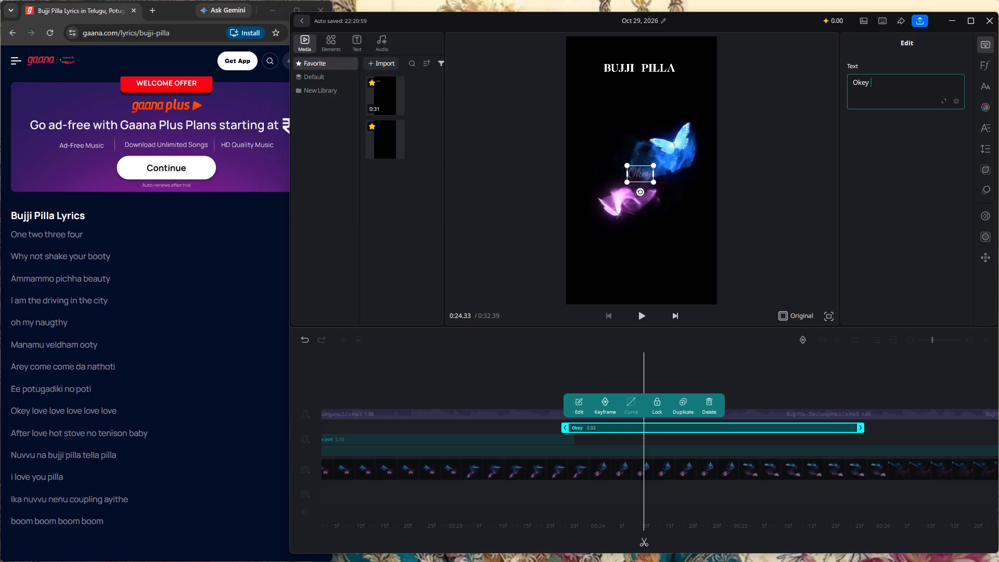
type("love")
key("space")
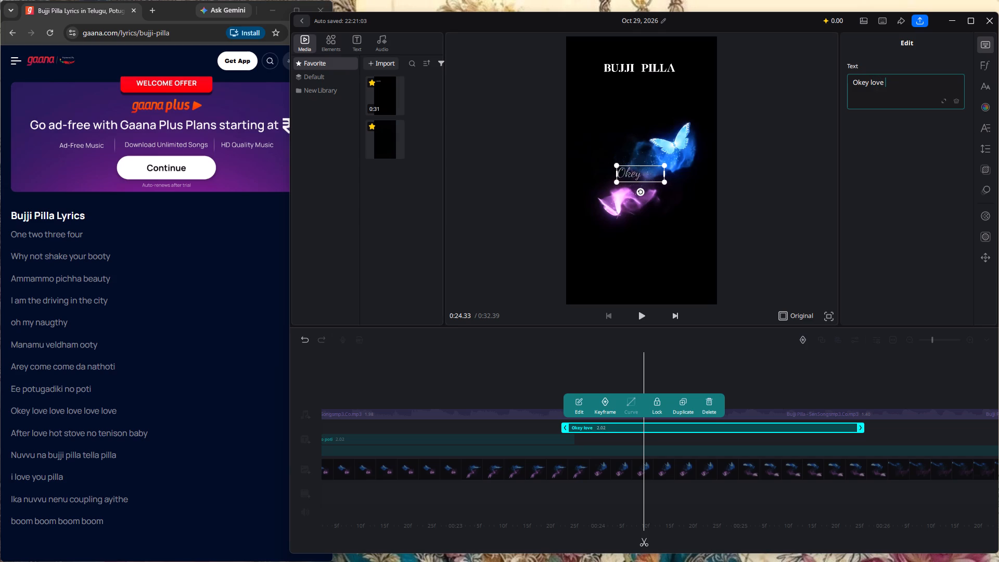
type("love")
key("space")
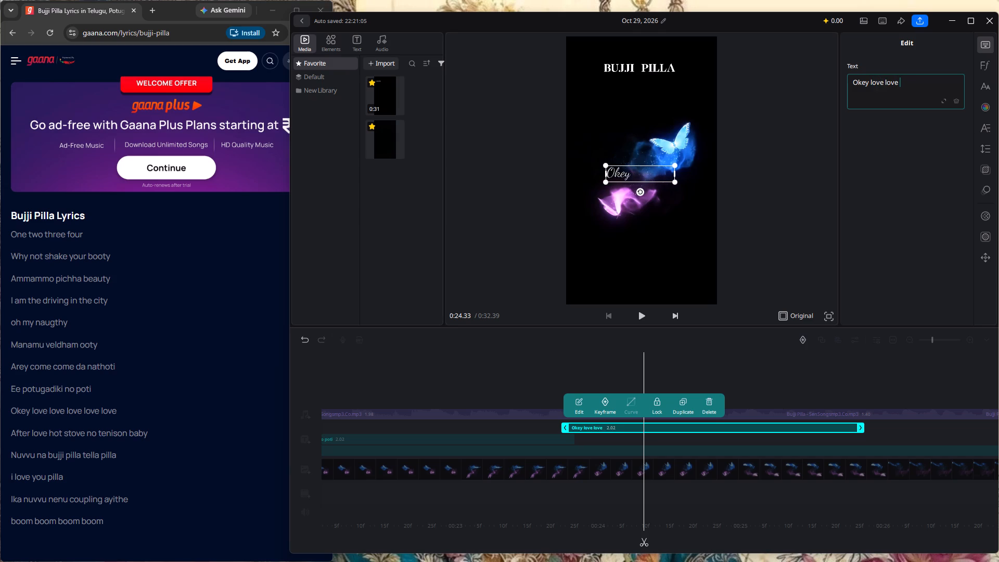
type("lo")
type("ve love")
key("space")
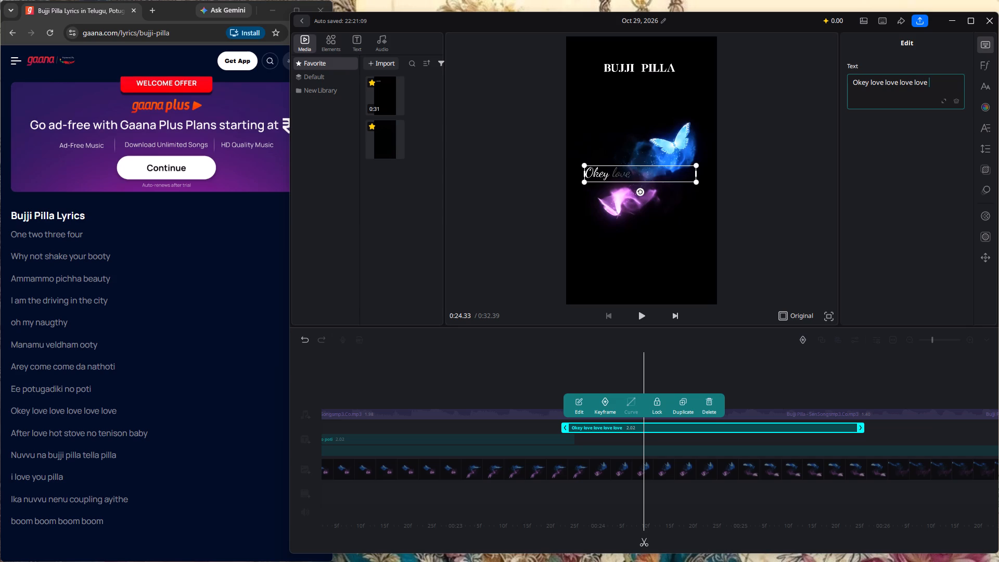
type("lovec")
key("space")
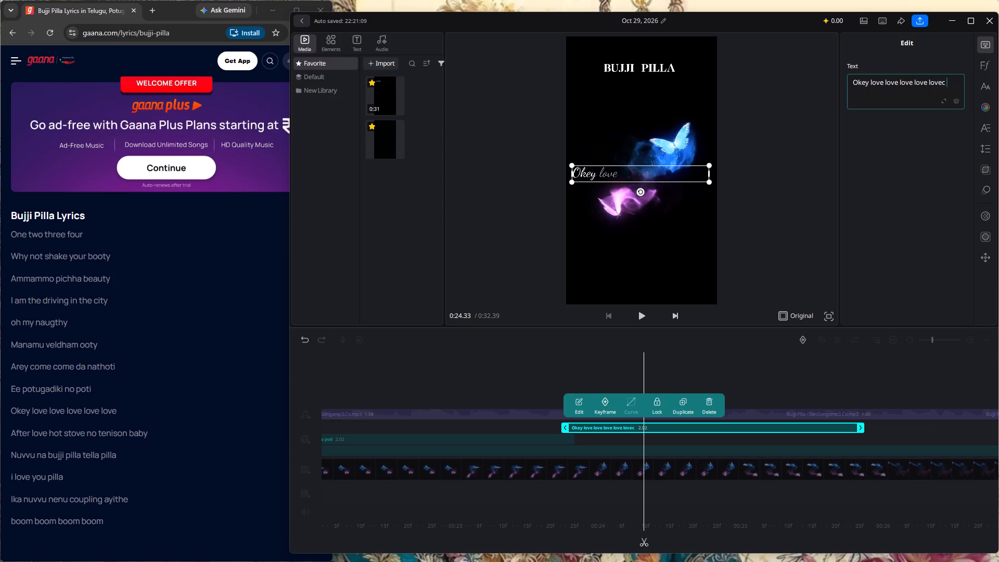
key("BackSpace")
key("BackSpace")
key("space")
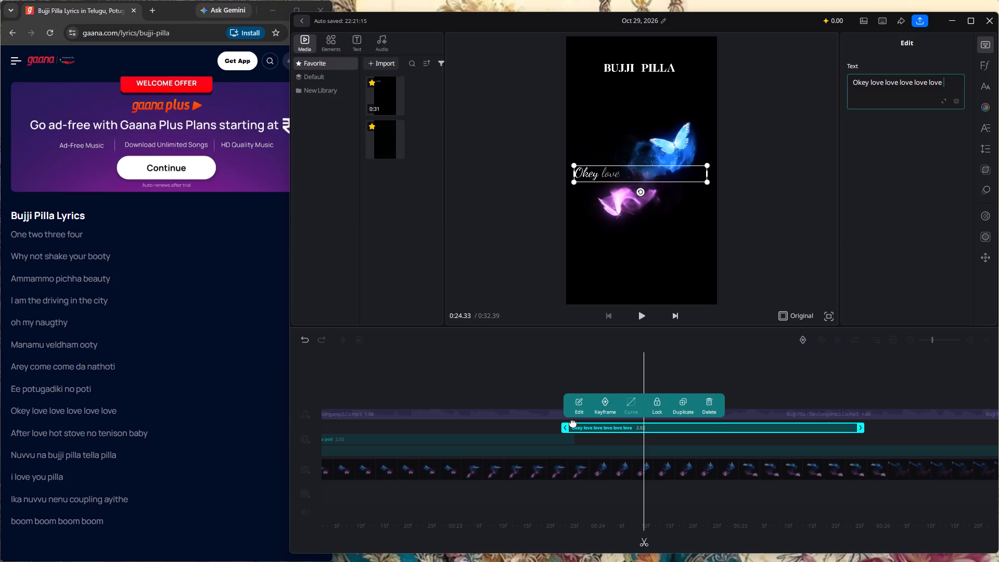
Break the "Ee potugadiki no poti" text into two lines before "no poti" and nudge it slightly upward in the frame.
left_click(540, 437)
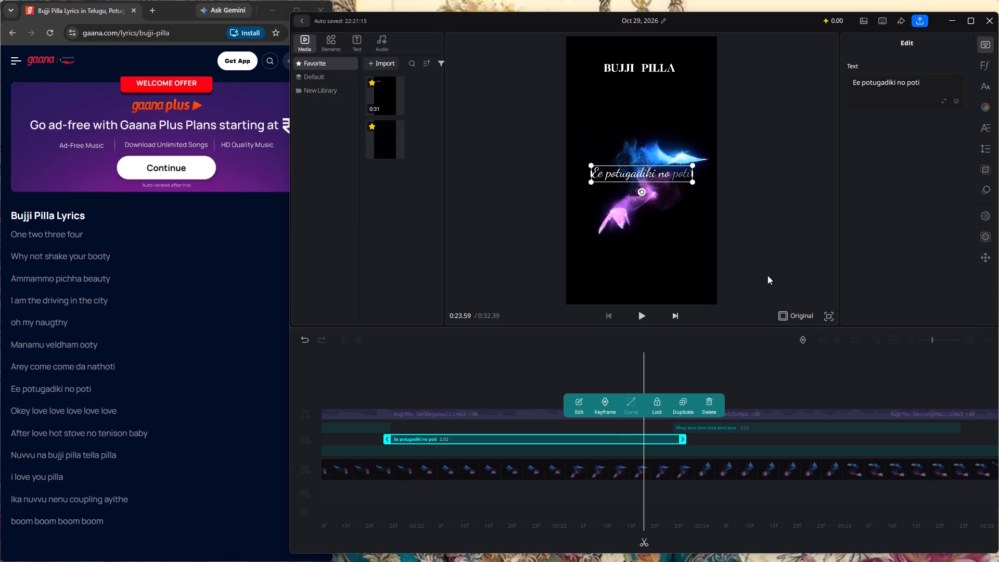
left_click(896, 85)
key("Return")
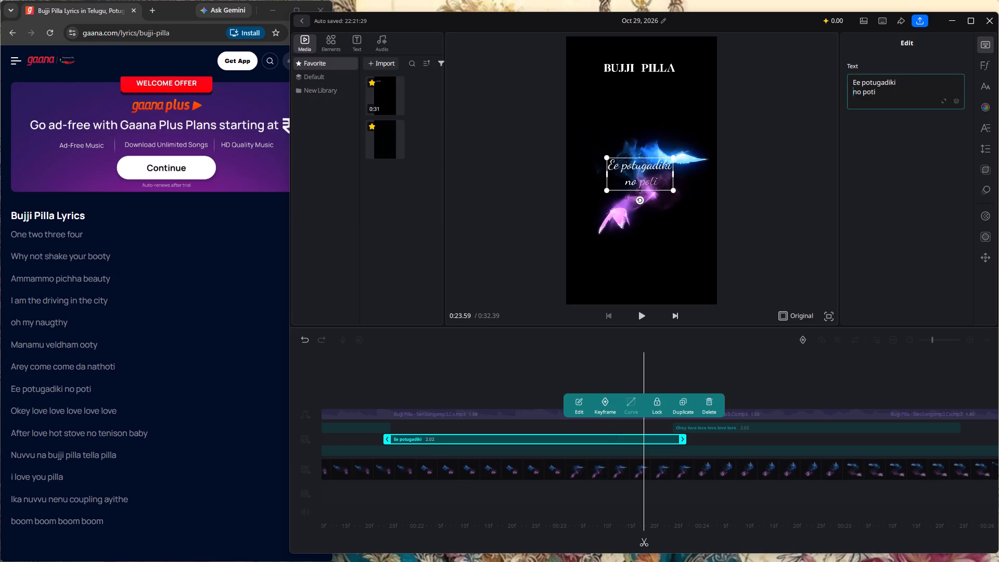
key("BackSpace")
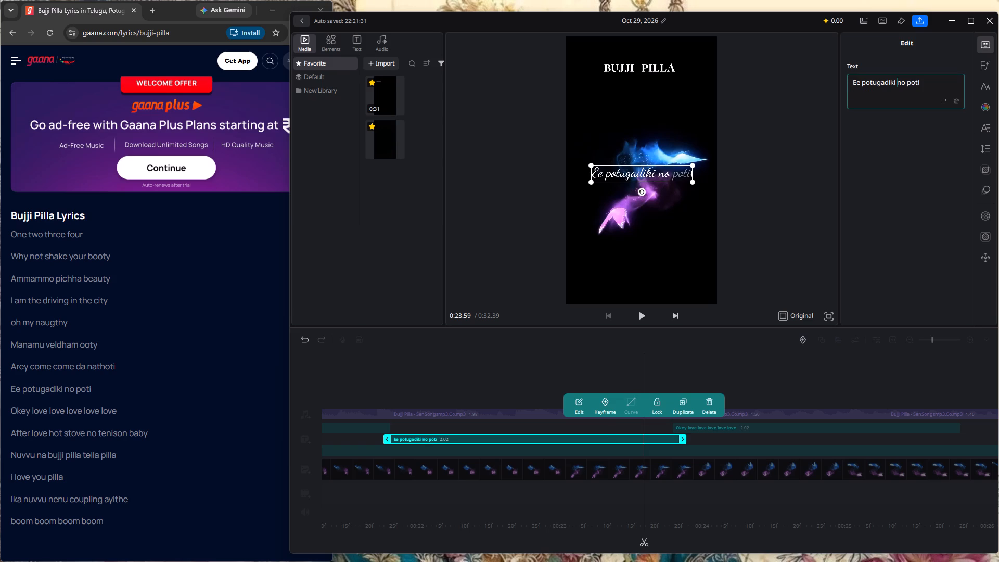
key("Return")
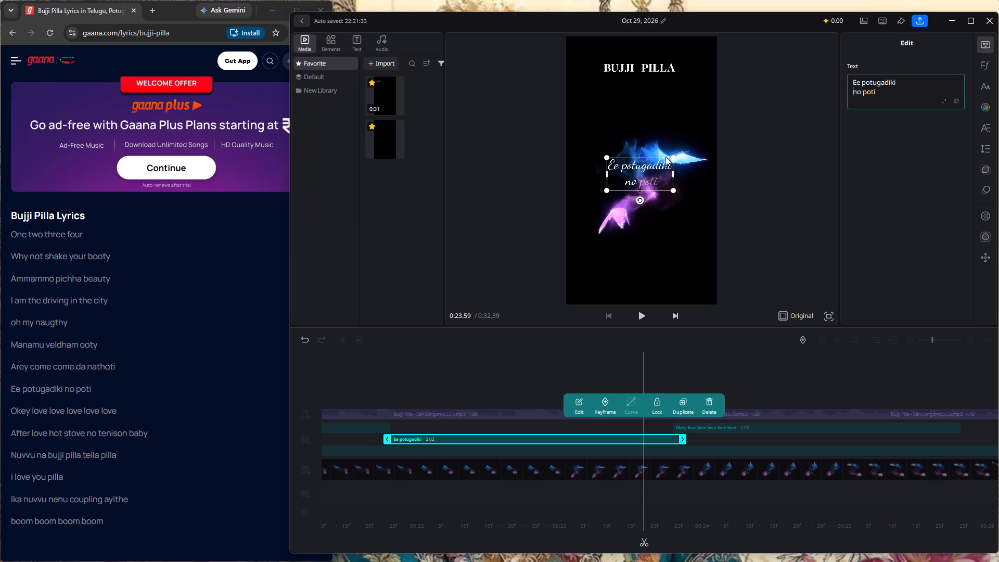
left_click(653, 178)
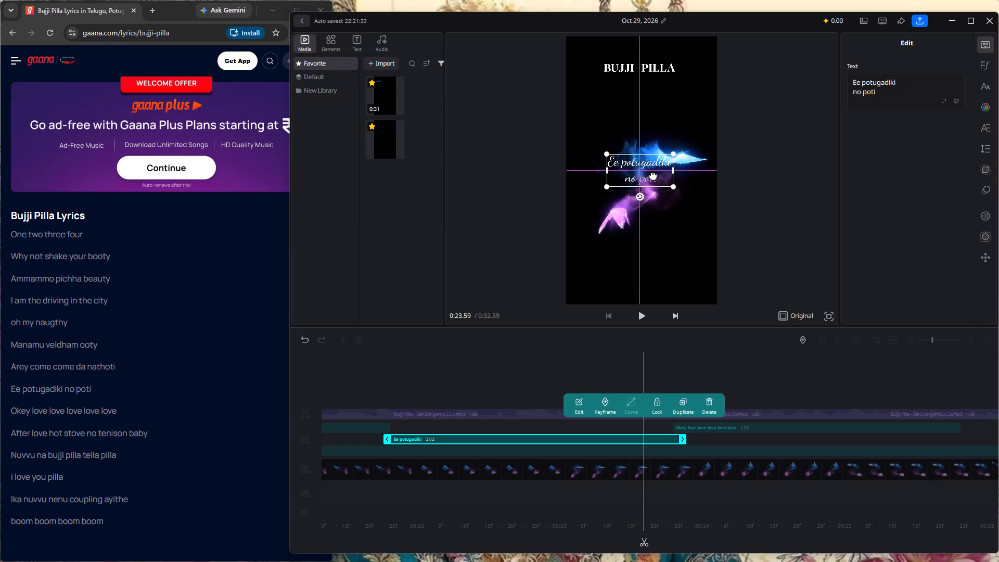
Break the "Okey love love love love love" text into two lines after the second "love".
left_click(760, 423)
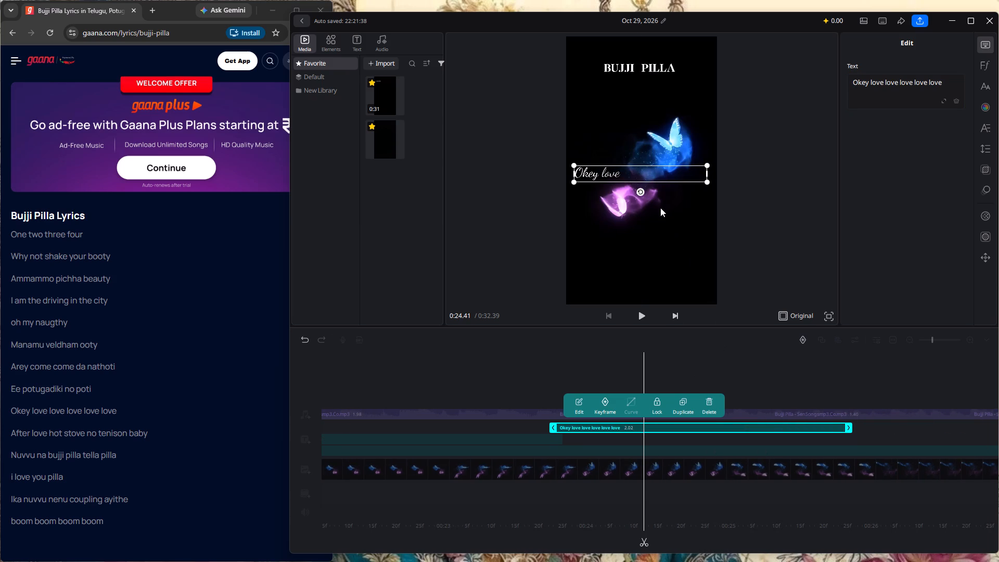
left_click(899, 85)
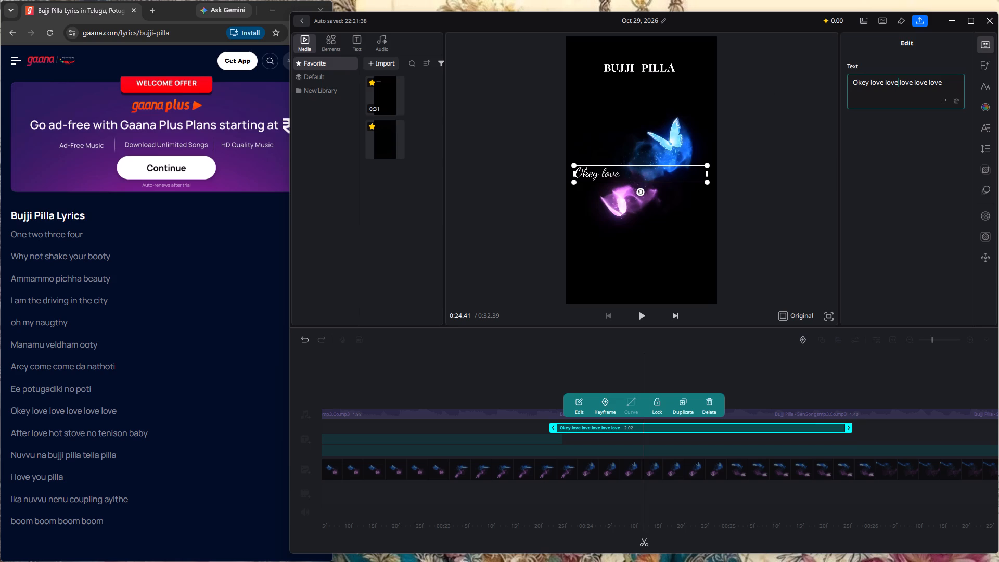
key("Return")
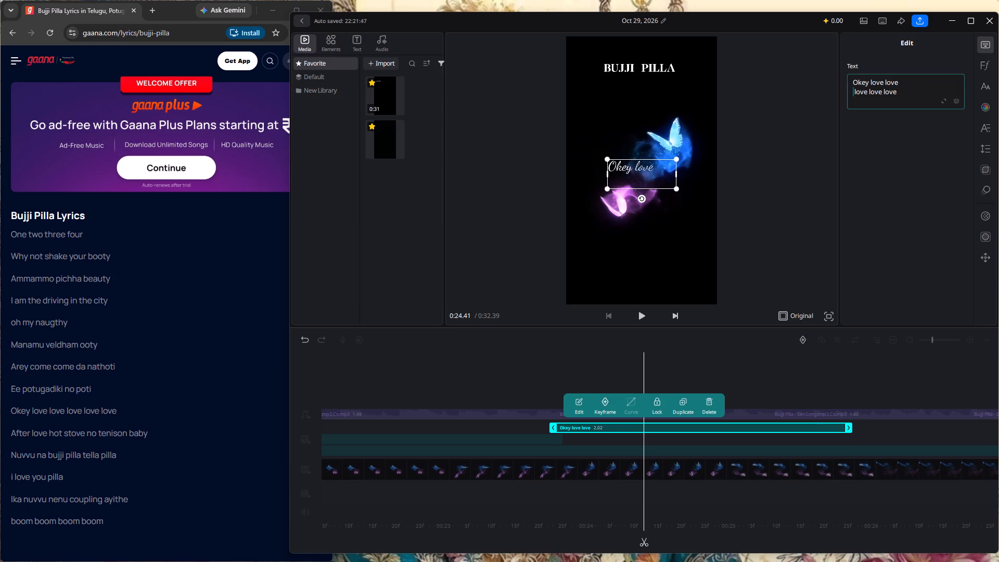
Duplicate the "Okey love love" text clip and place the two clips one after another on the same text row, the second starting at about 0:26.
left_click(634, 311)
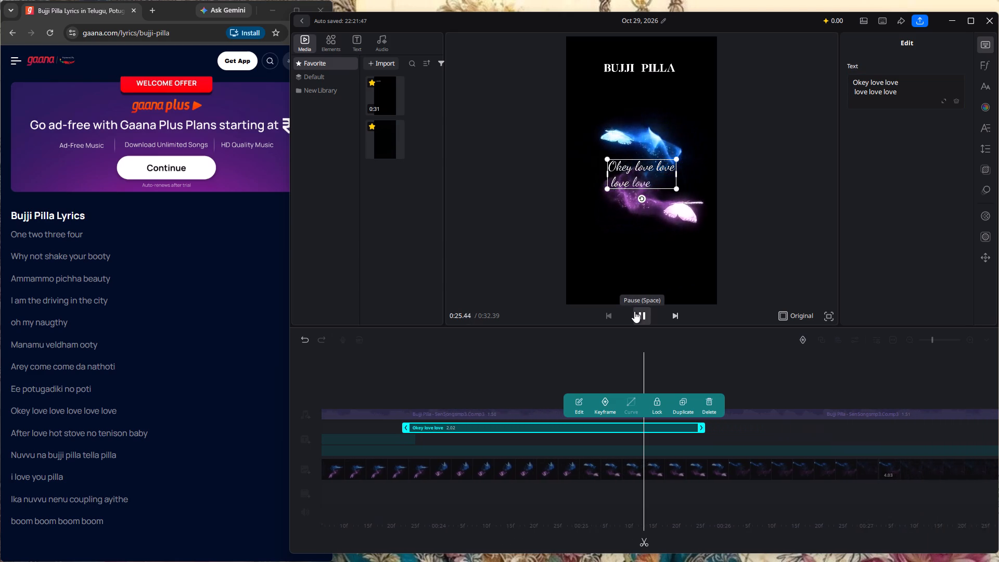
left_click(634, 311)
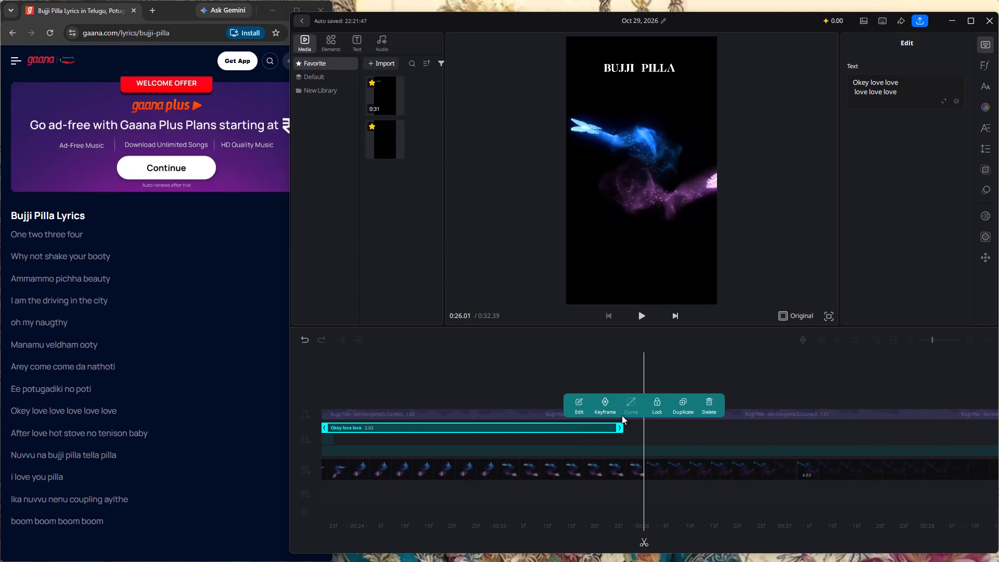
left_click(685, 401)
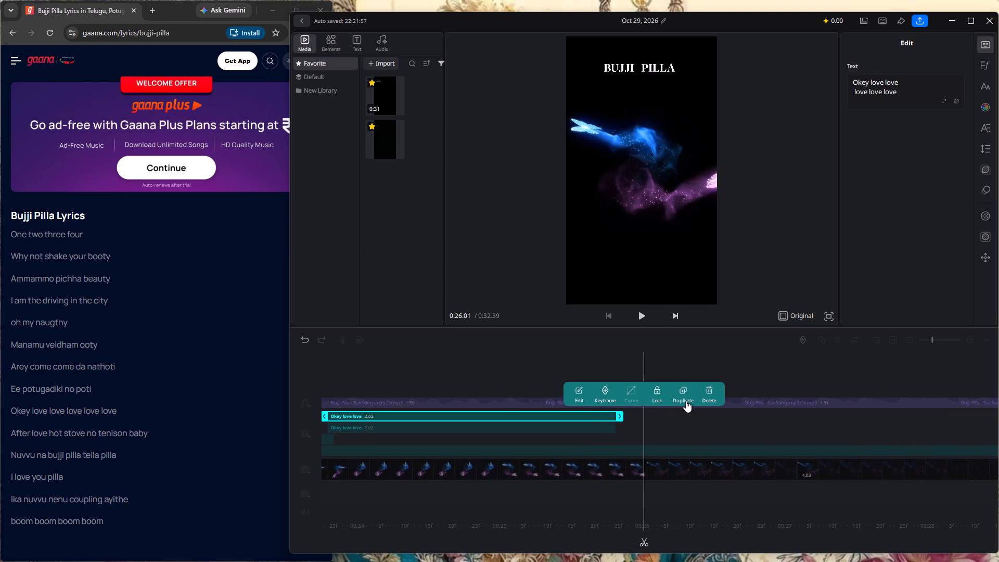
left_click_drag(577, 430, 629, 428)
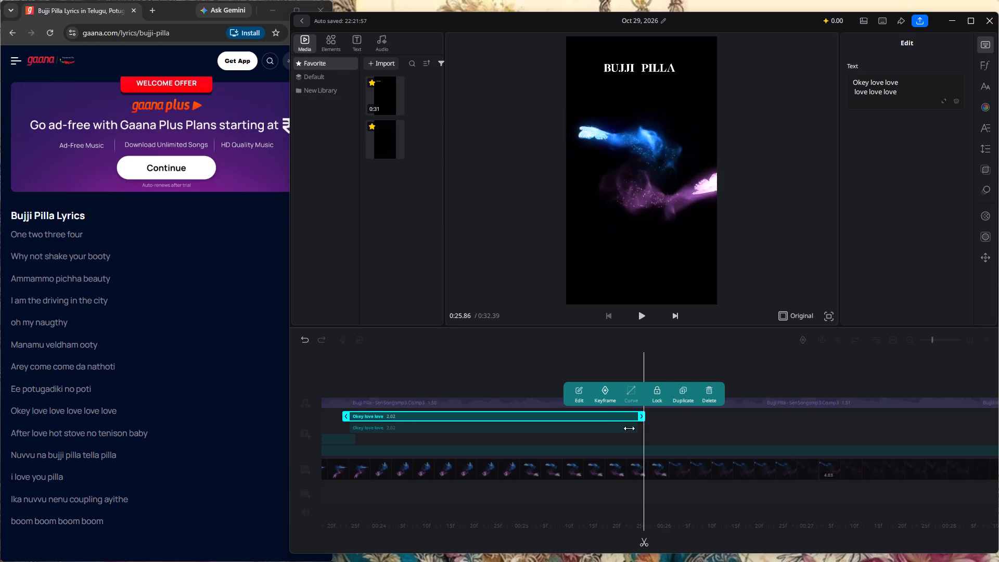
left_click_drag(629, 428, 631, 428)
left_click(631, 428)
left_click_drag(633, 428, 758, 415)
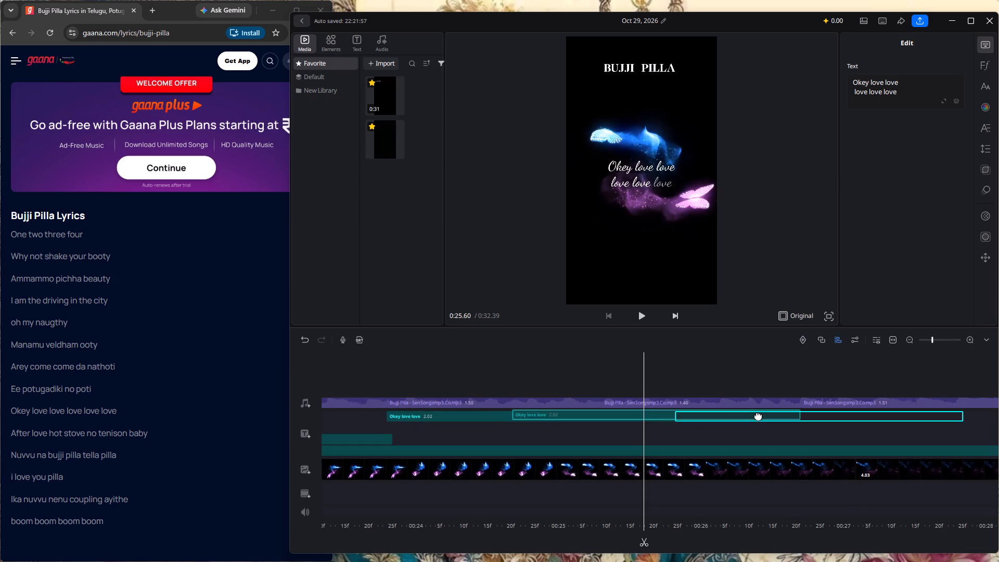
left_click_drag(758, 415, 948, 426)
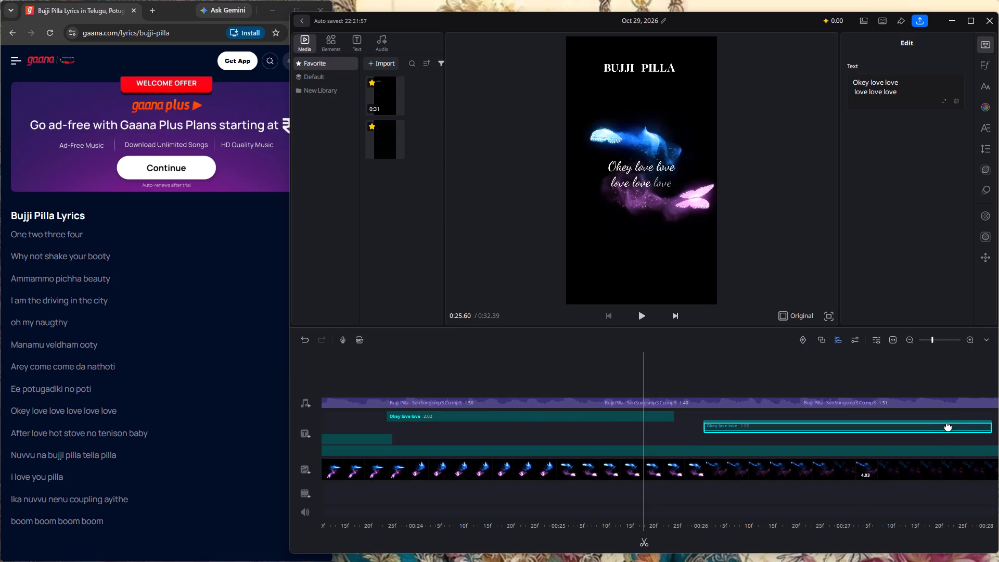
left_click_drag(948, 426, 944, 423)
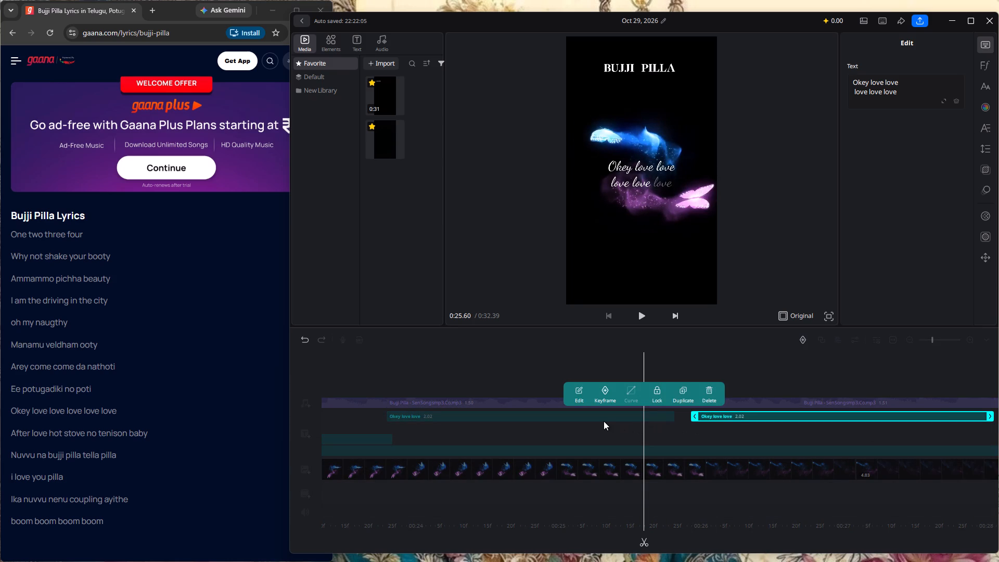
Shorten the first "Okey love love" text clip to 1.50 seconds by trimming its end.
left_click(602, 419)
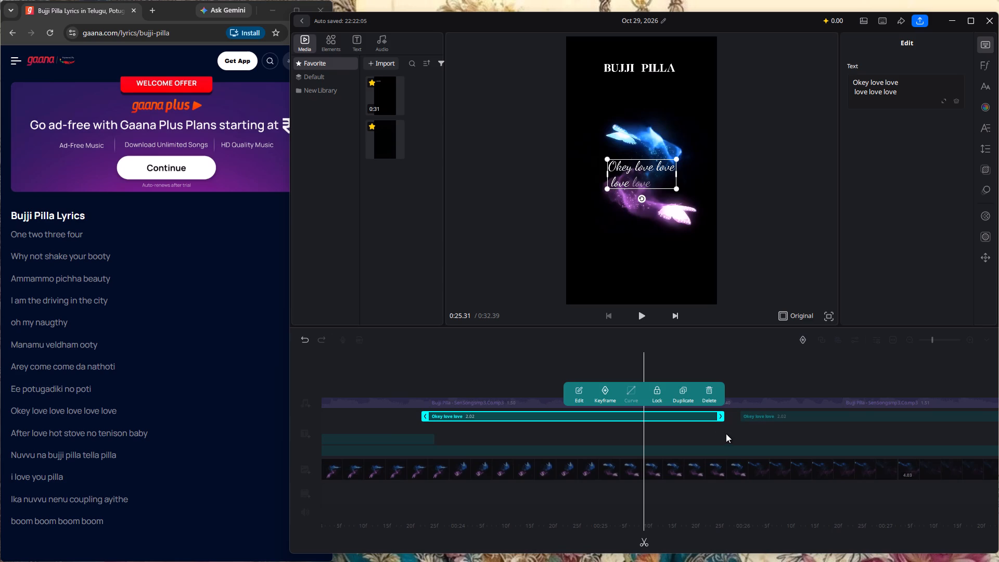
left_click_drag(720, 417, 676, 412)
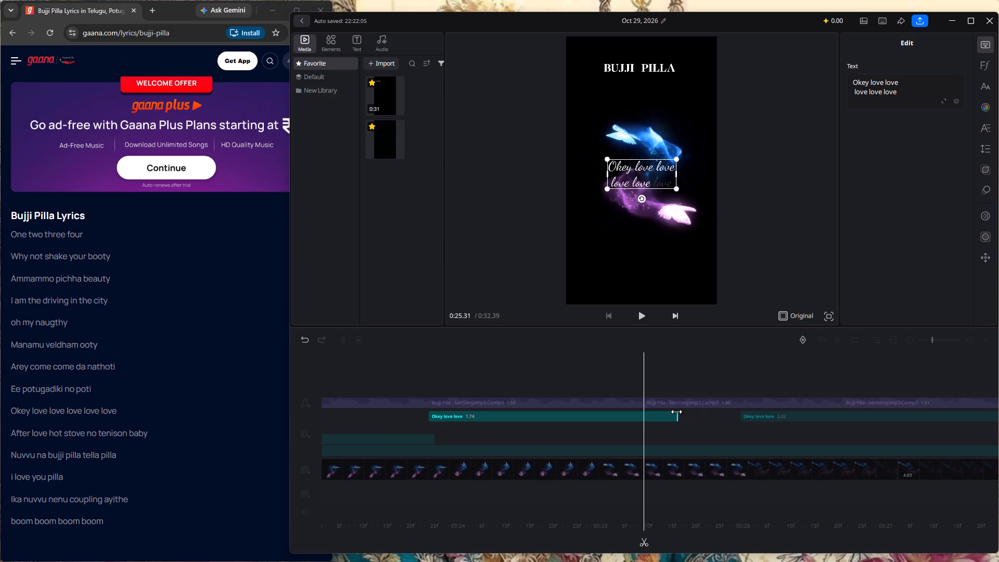
left_click_drag(676, 412, 649, 410)
Move the second "Okey love love" text clip one text row down, starting at about 0:25.3 where the first clip ends.
left_click_drag(765, 414, 738, 423)
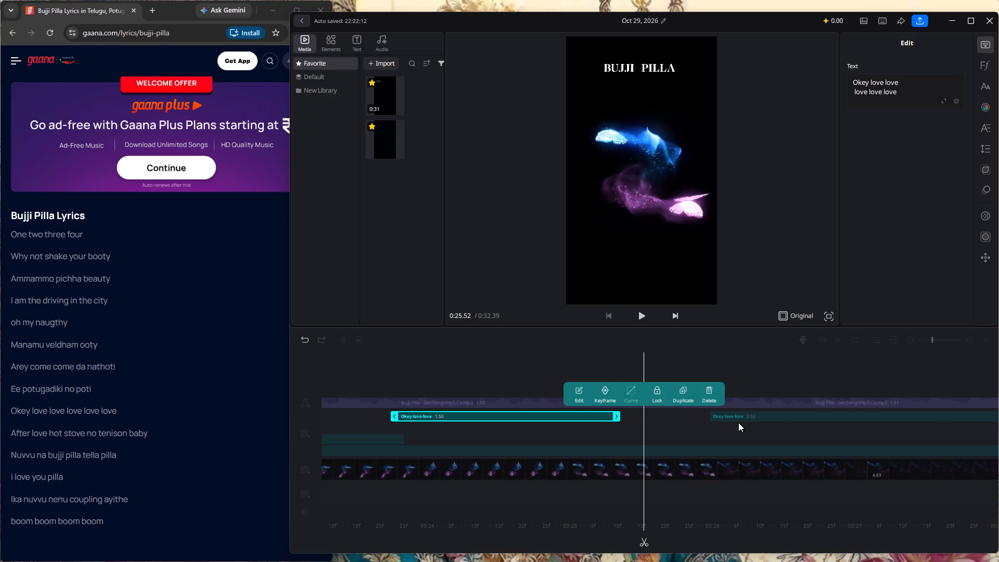
left_click_drag(738, 423, 737, 423)
left_click(740, 417)
left_click_drag(742, 417, 673, 431)
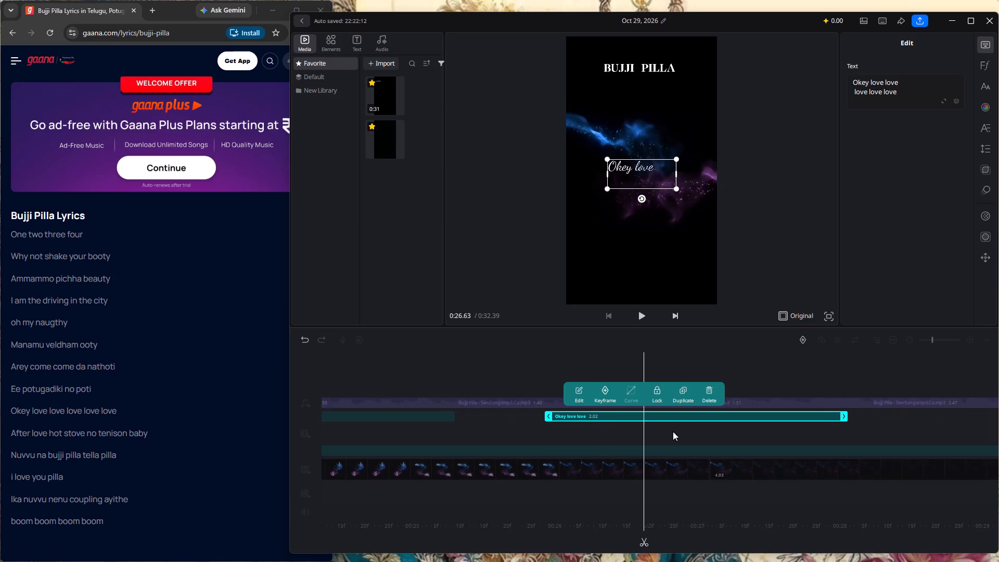
left_click_drag(673, 431, 665, 433)
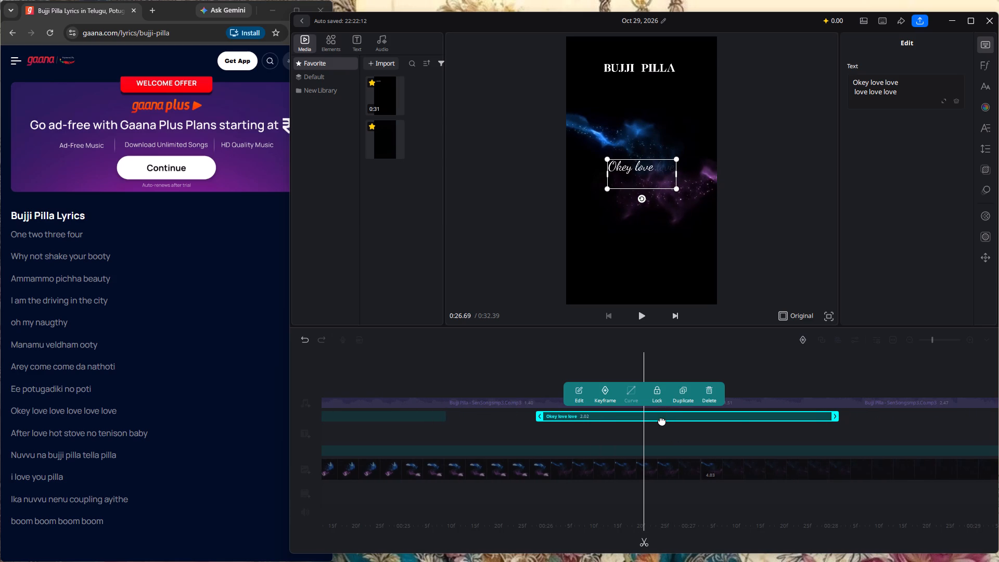
left_click_drag(662, 420, 582, 435)
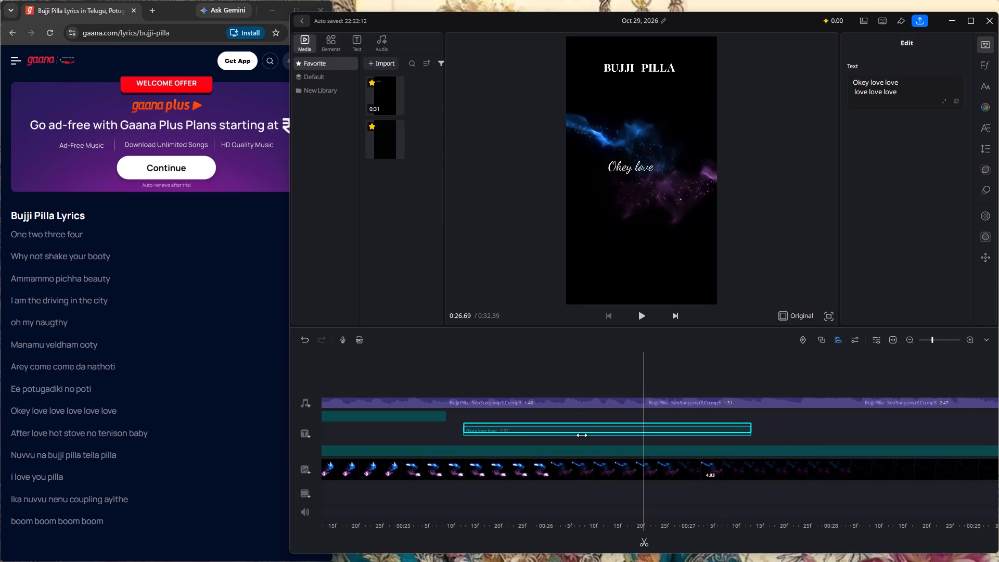
left_click_drag(582, 435, 567, 435)
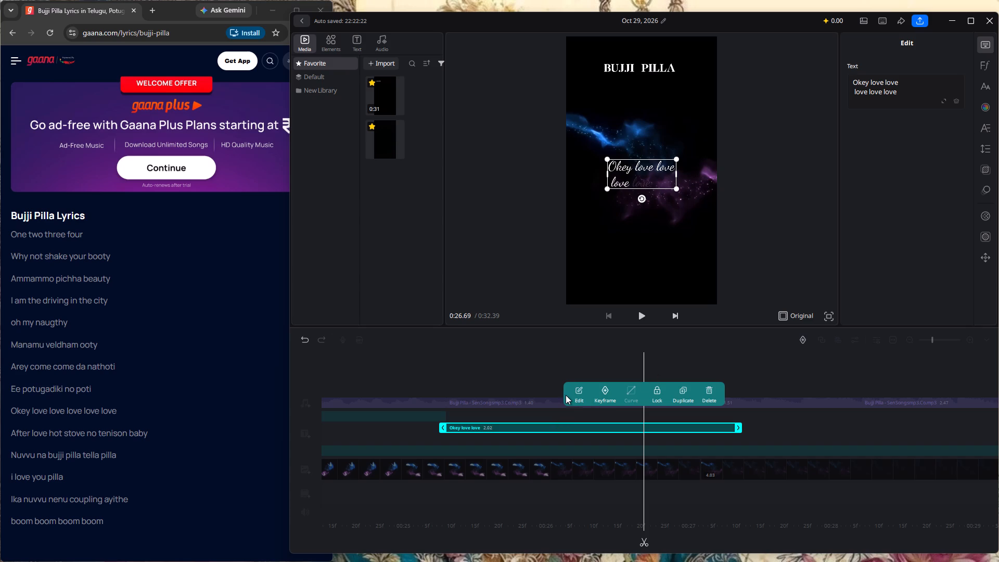
Replace the moved clip's text with "After love hot stove no tenison baby".
left_click(580, 392)
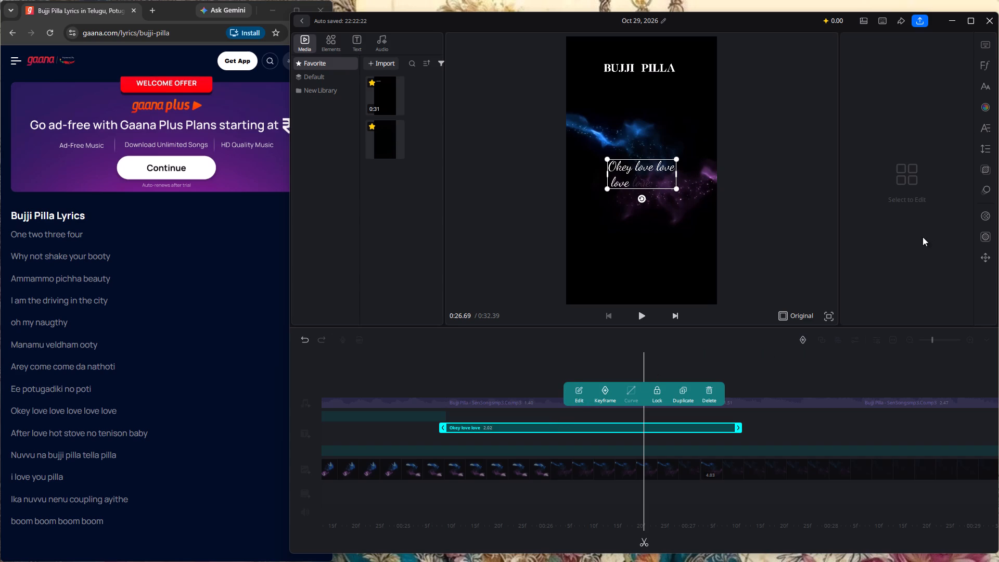
left_click(587, 397)
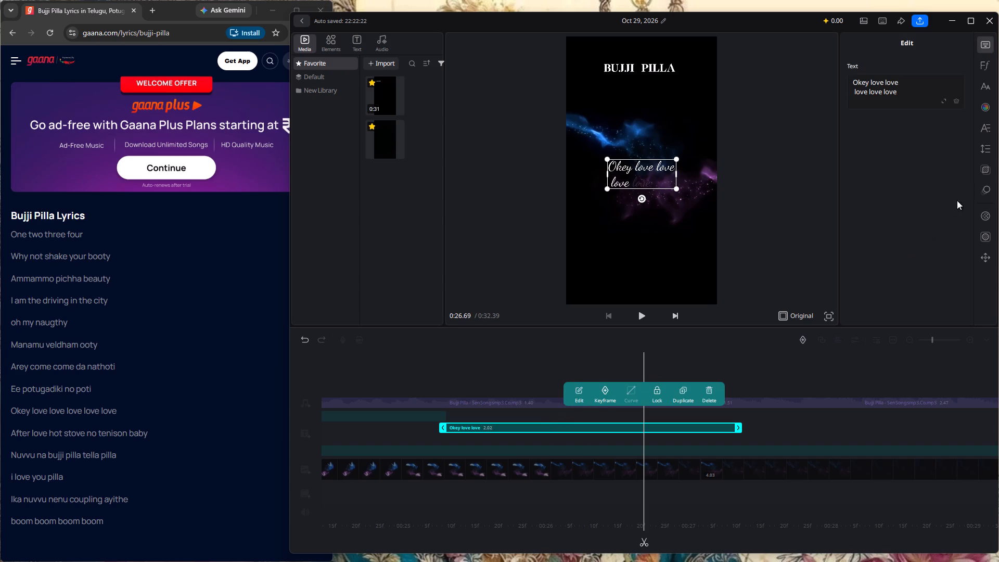
left_click(904, 91)
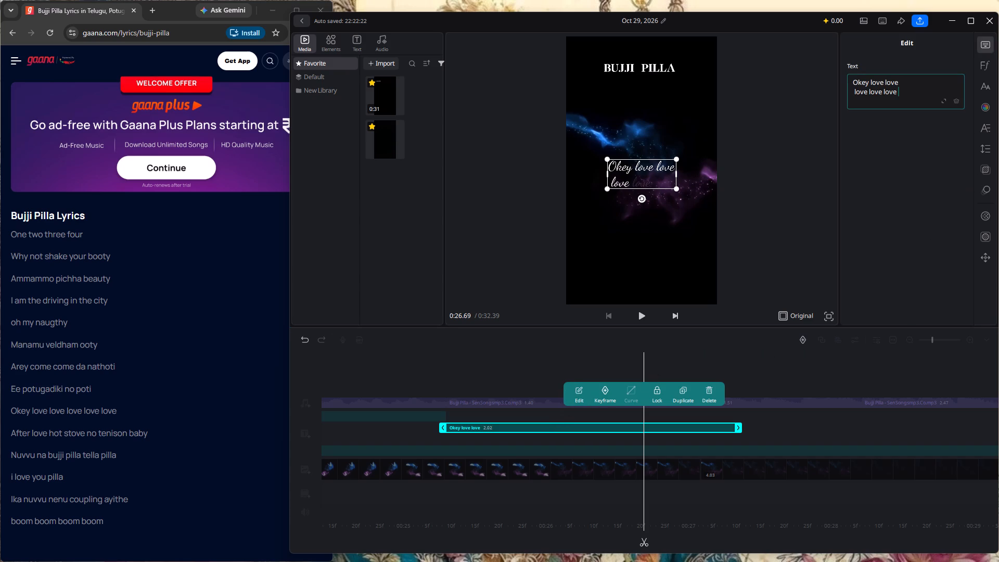
key("BackSpace")
key("BackSpace")
key("BackSpace")
key("BackSpace")
key("BackSpace")
key("BackSpace")
key("BackSpace")
key("BackSpace")
key("BackSpace")
key("BackSpace")
key("BackSpace")
key("BackSpace")
key("BackSpace")
key("BackSpace")
key("BackSpace")
key("BackSpace")
key("BackSpace")
key("BackSpace")
key("BackSpace")
key("BackSpace")
key("BackSpace")
key("BackSpace")
key("BackSpace")
key("BackSpace")
key("BackSpace")
key("BackSpace")
key("BackSpace")
key("BackSpace")
key("BackSpace")
key("BackSpace")
key("BackSpace")
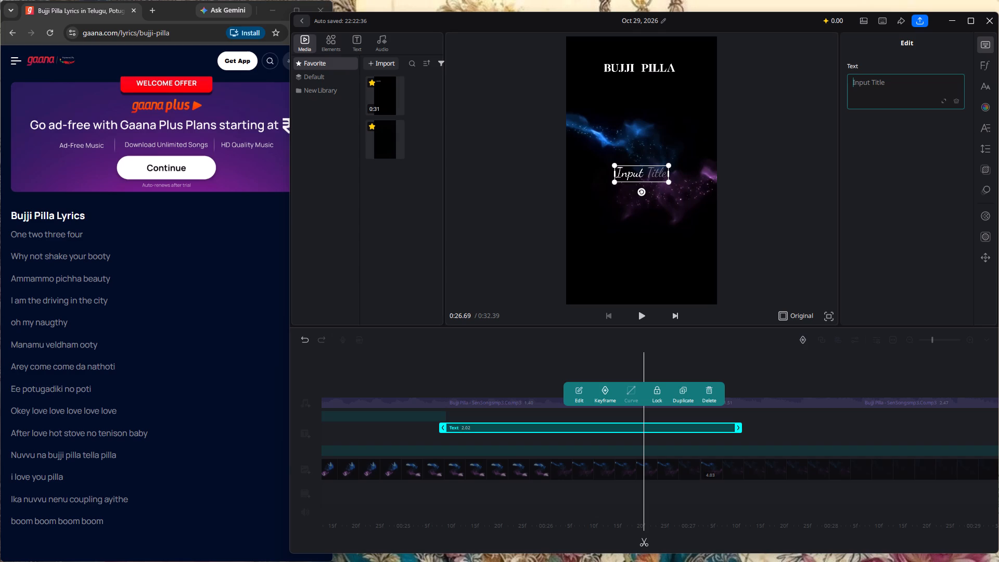
key("a")
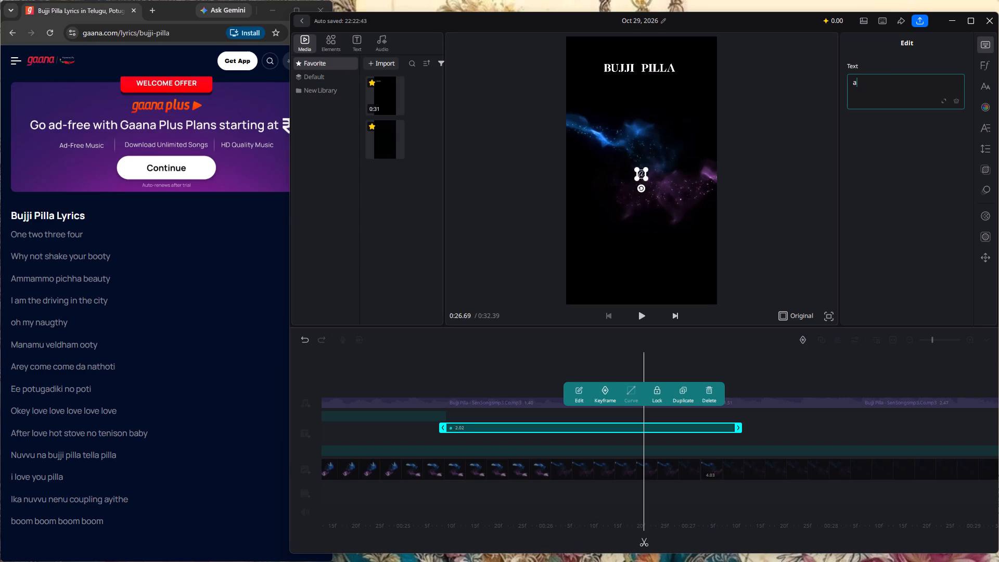
key("BackSpace")
type("After")
key("space")
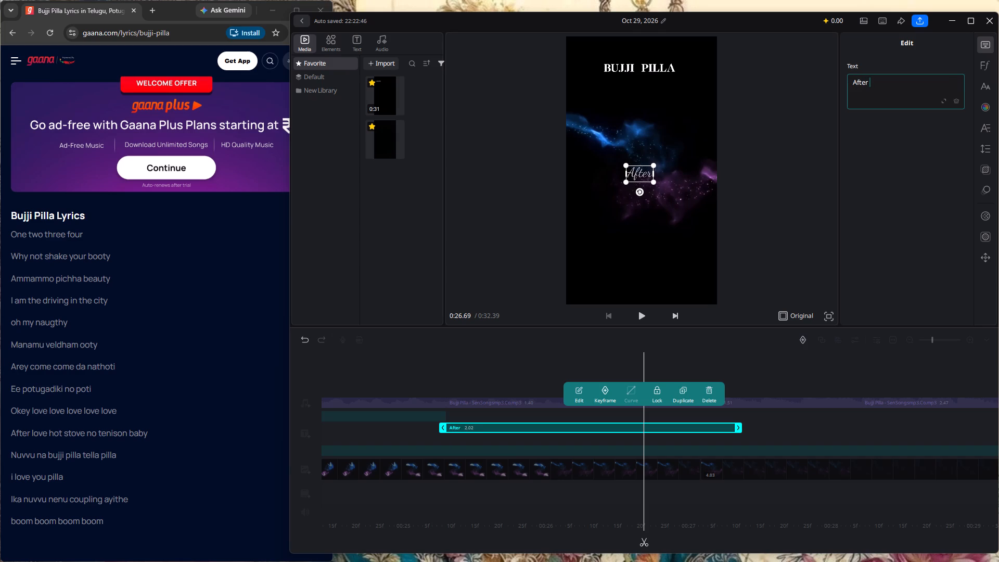
type("love")
key("space")
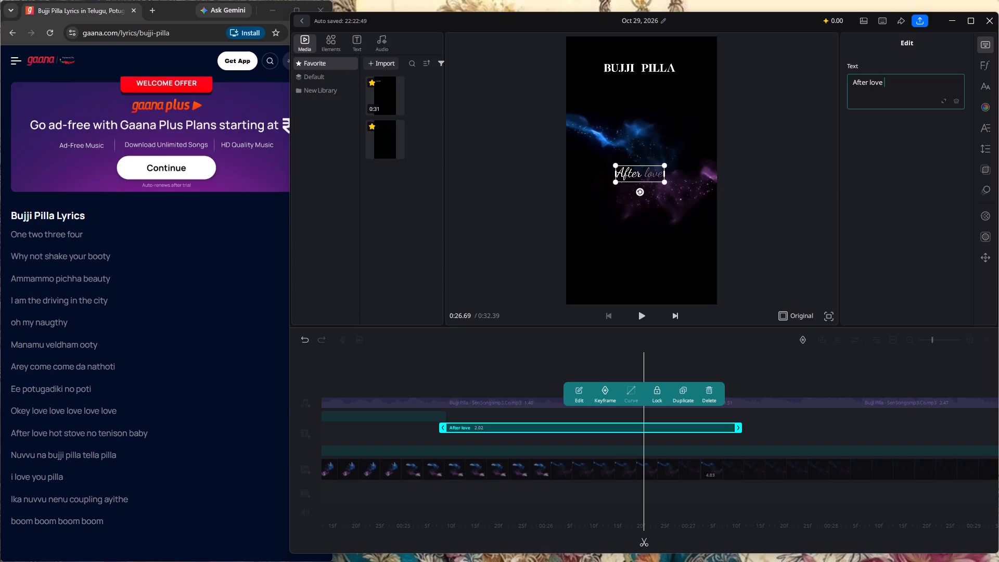
type("hot")
key("space")
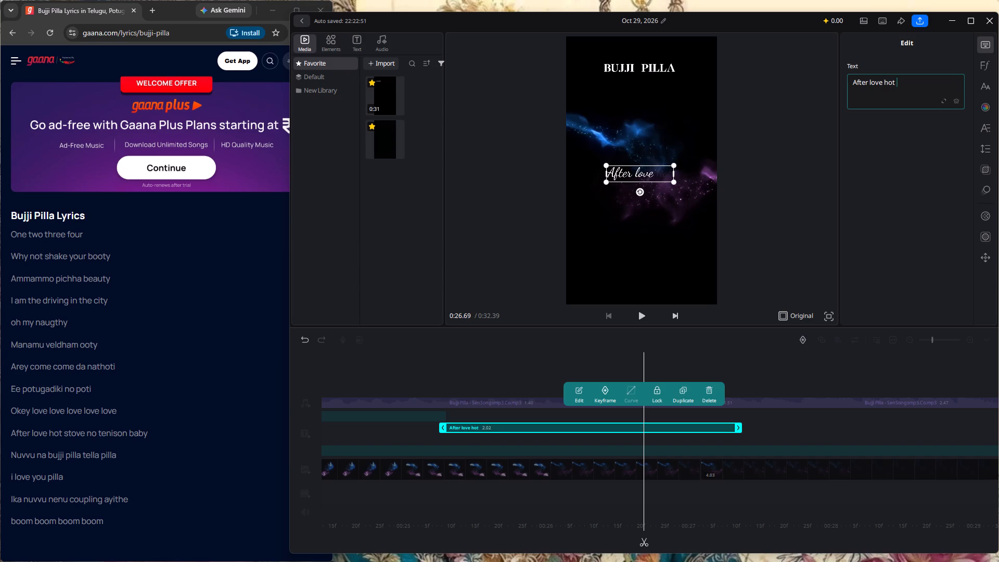
type("stove")
key("space")
type("no ten")
type("ison bas")
key("BackSpace")
type("by")
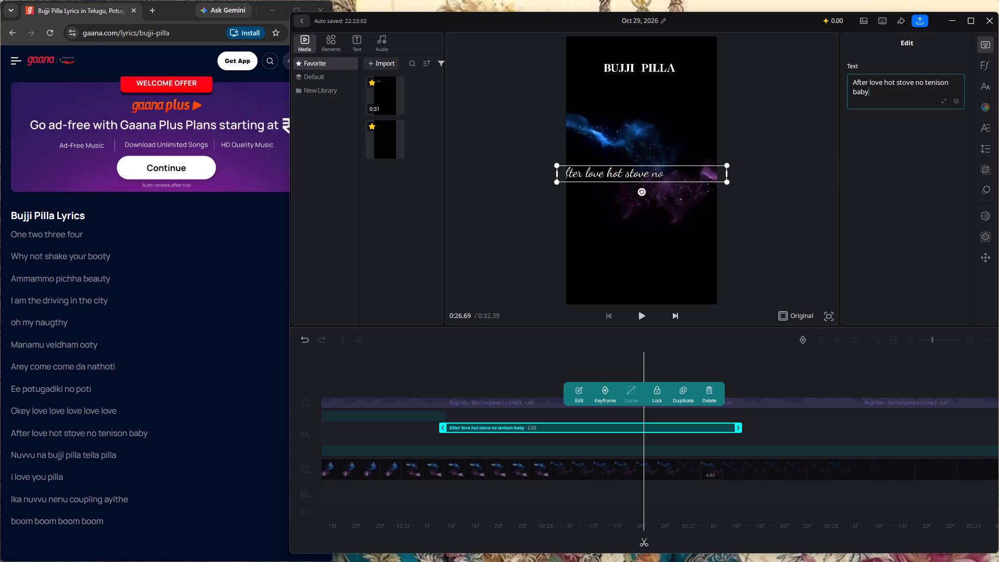
Break the "After love hot stove no tenison baby" text into three lines, before "no" and before "baby", and deselect the clip.
left_click(915, 87)
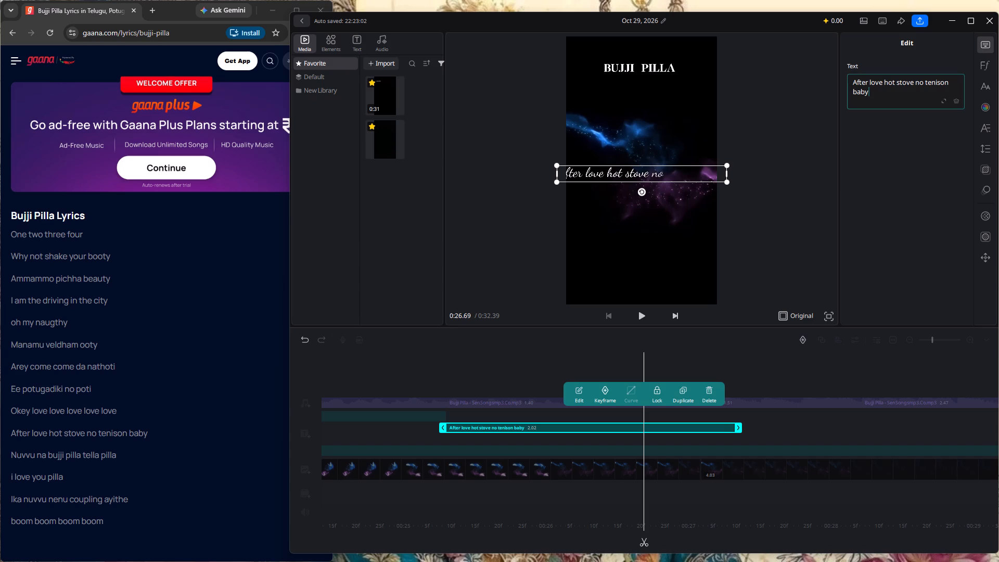
left_click(913, 79)
key("Return")
key("Right")
key("Right")
key("Right")
key("Right")
key("Right")
key("Right")
key("Right")
key("Right")
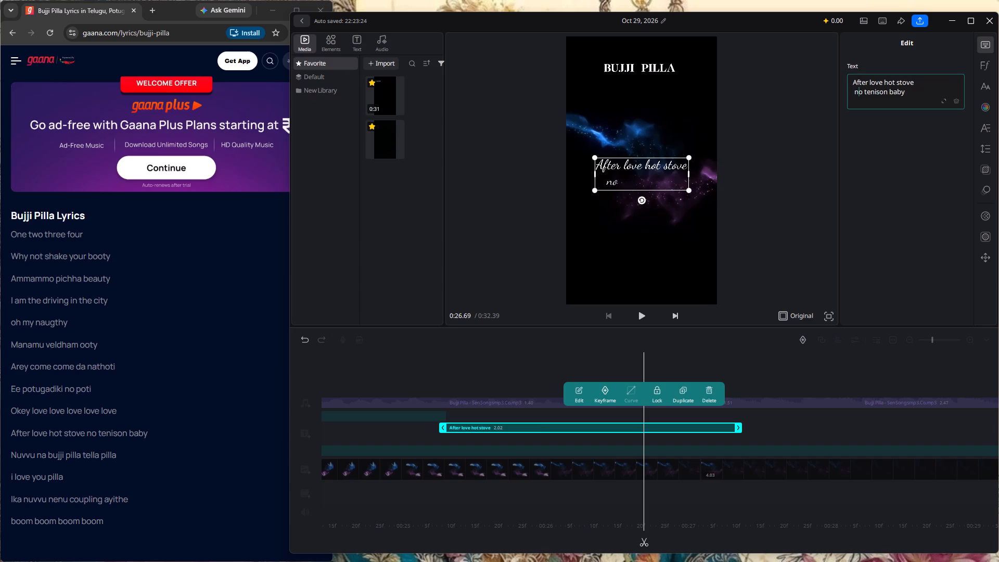
key("Right")
key("Right")
key("Right")
key("Return")
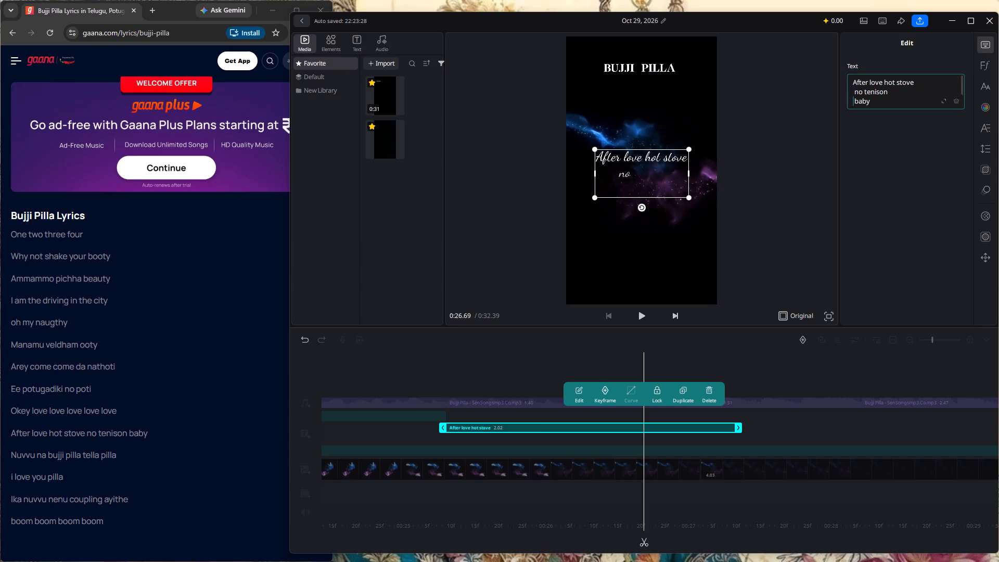
left_click_drag(553, 344, 578, 350)
left_click_drag(578, 350, 700, 363)
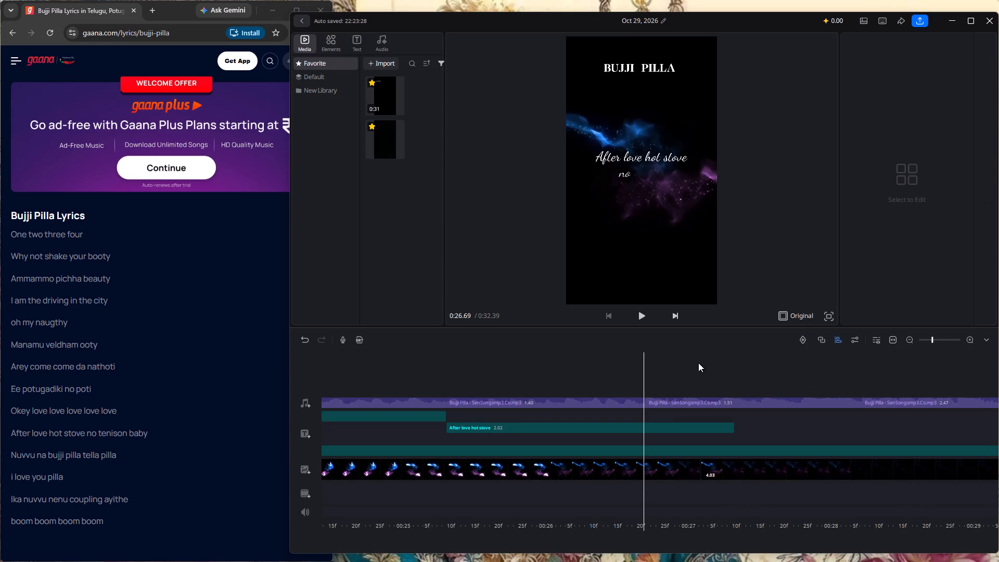
Check the "After love hot stove" text clip against the song and extend its end so it lasts 2.52 seconds.
left_click_drag(698, 363, 906, 313)
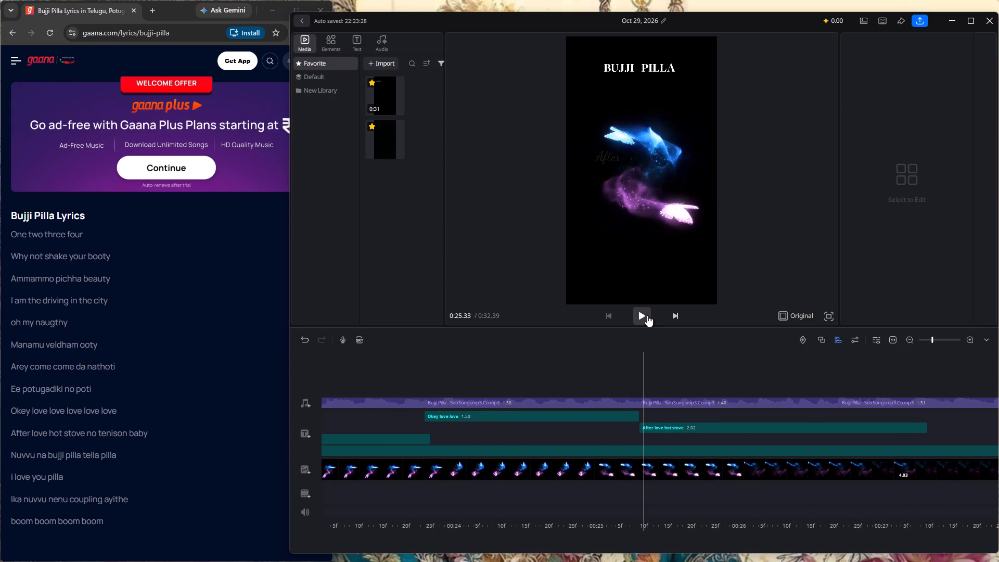
left_click(647, 315)
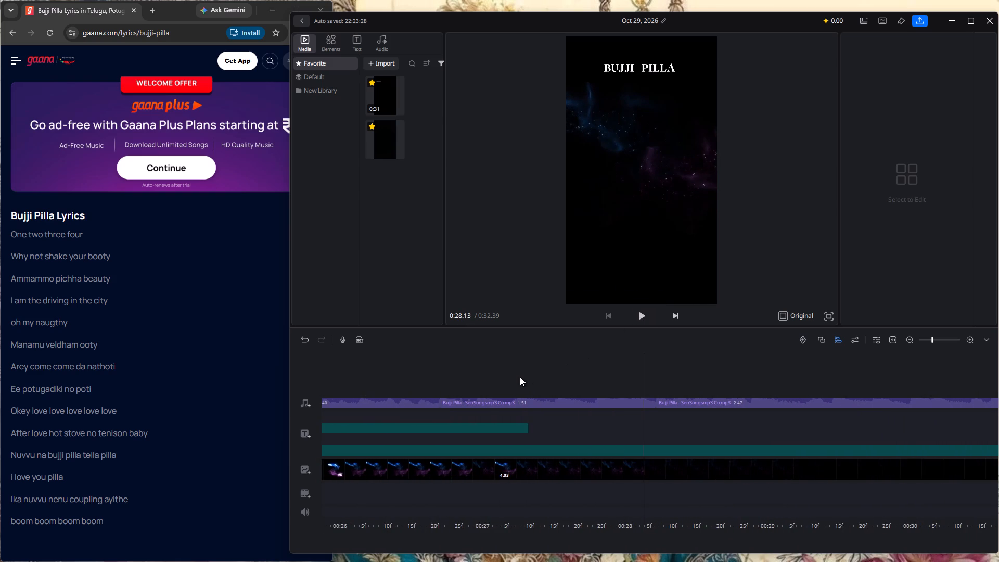
left_click_drag(520, 377, 720, 361)
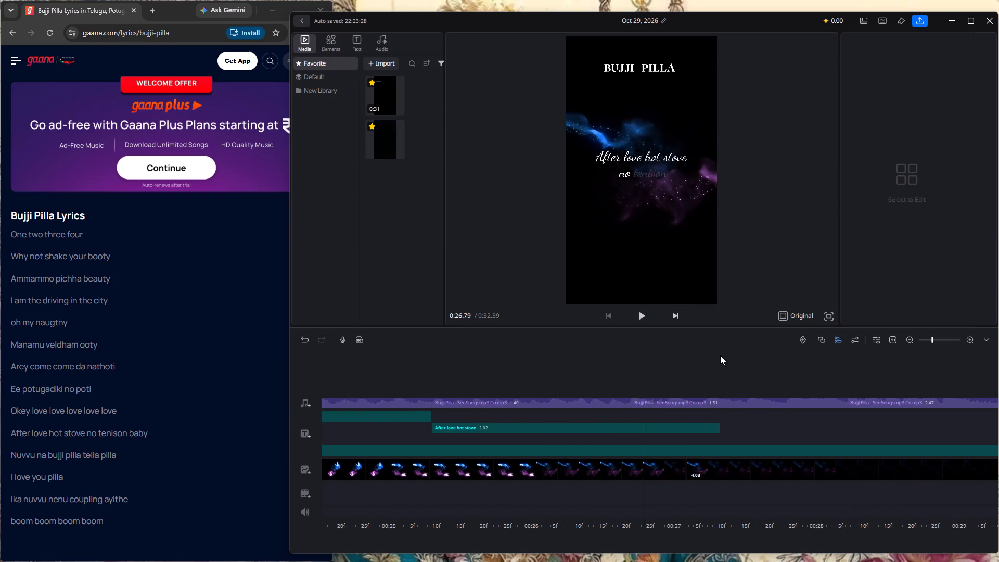
left_click(640, 312)
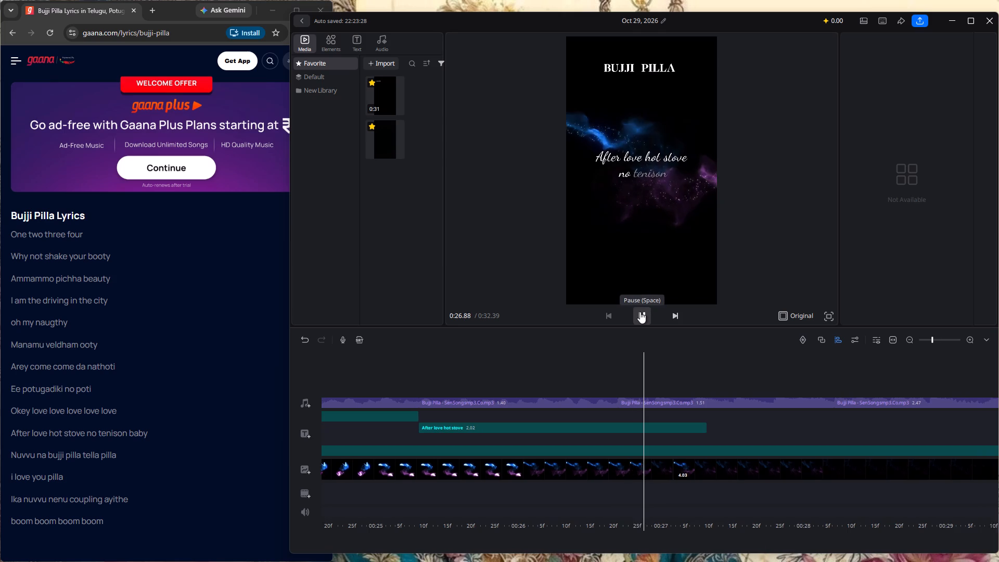
left_click(640, 312)
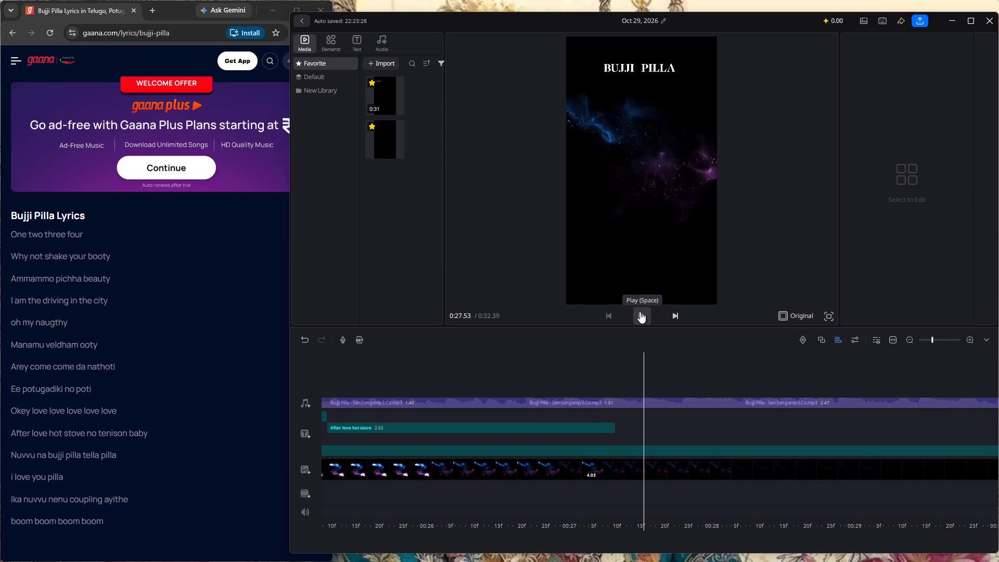
left_click(638, 310)
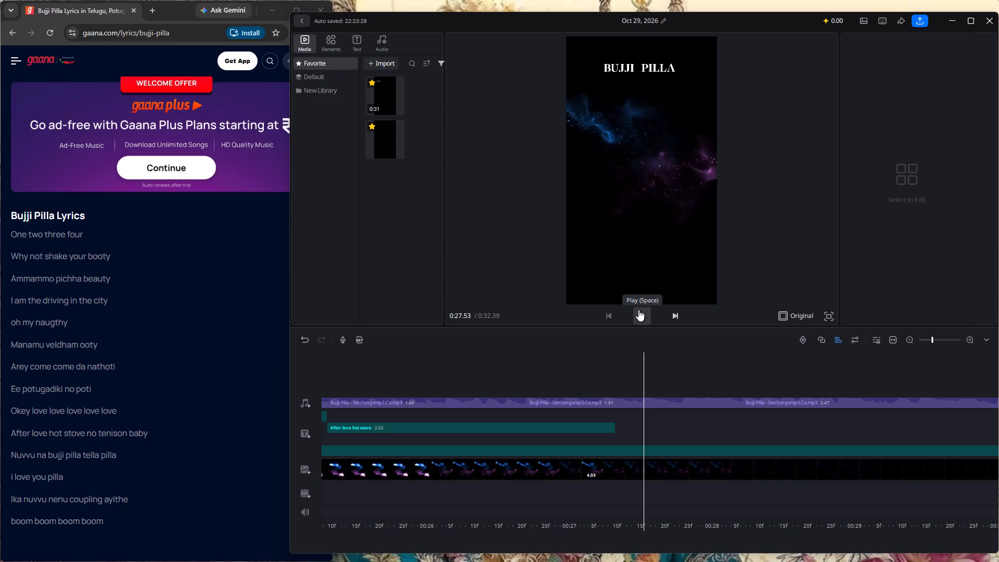
left_click(638, 310)
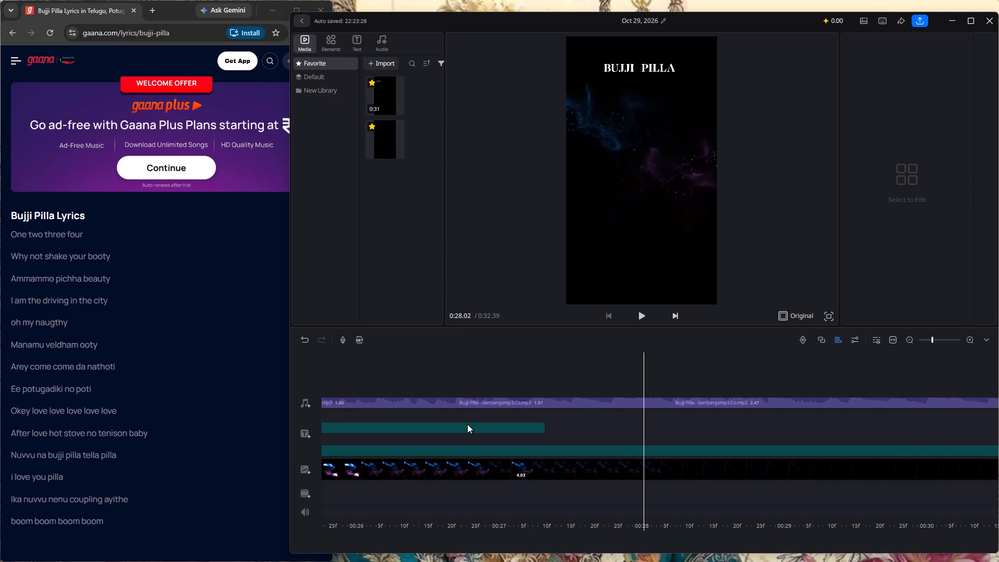
left_click(467, 424)
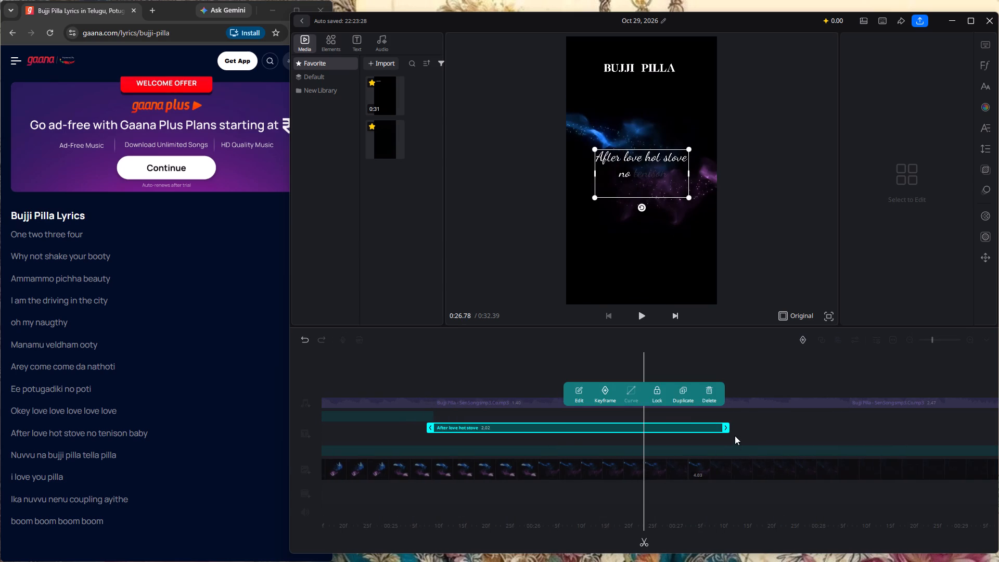
left_click_drag(724, 425, 758, 423)
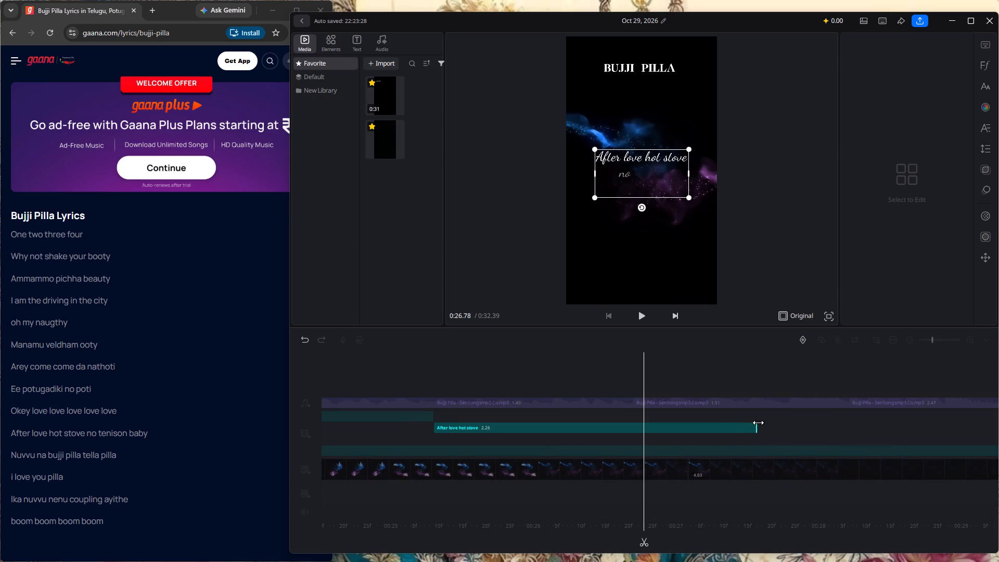
left_click_drag(758, 423, 795, 417)
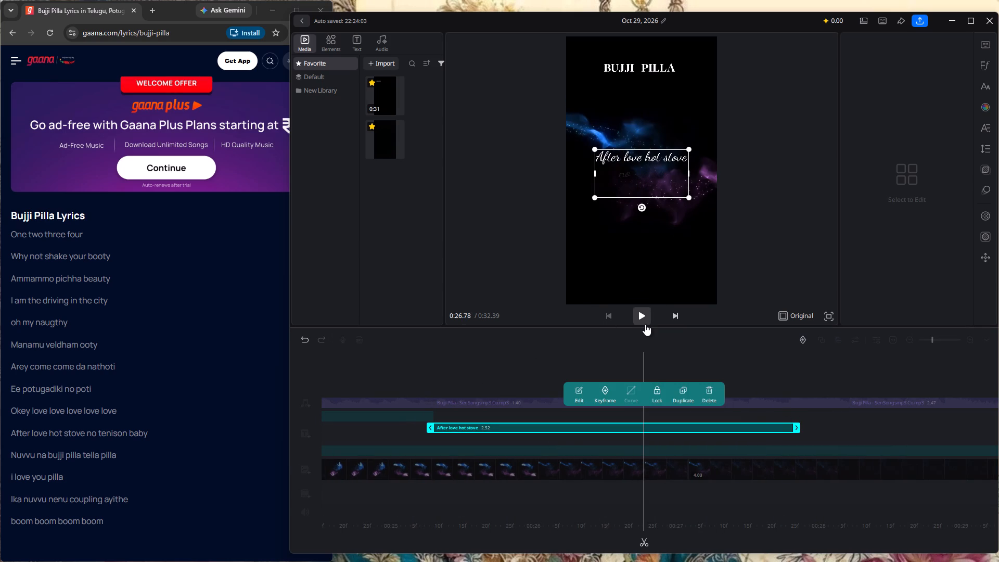
Play on past the "After love hot stove" text clip and extend its end so it lasts 2.85 seconds.
left_click(645, 324)
left_click(645, 324)
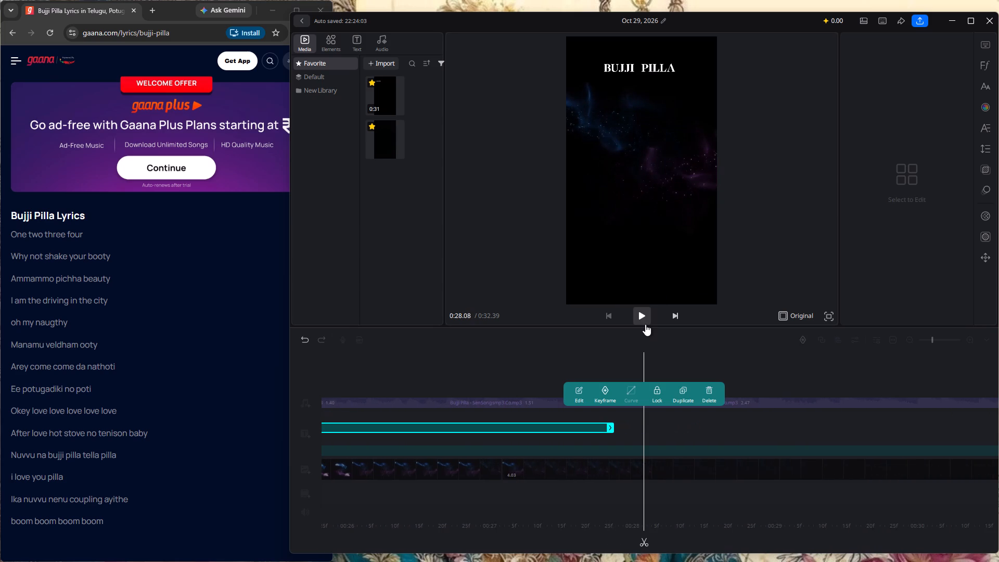
left_click(645, 324)
left_click(645, 324)
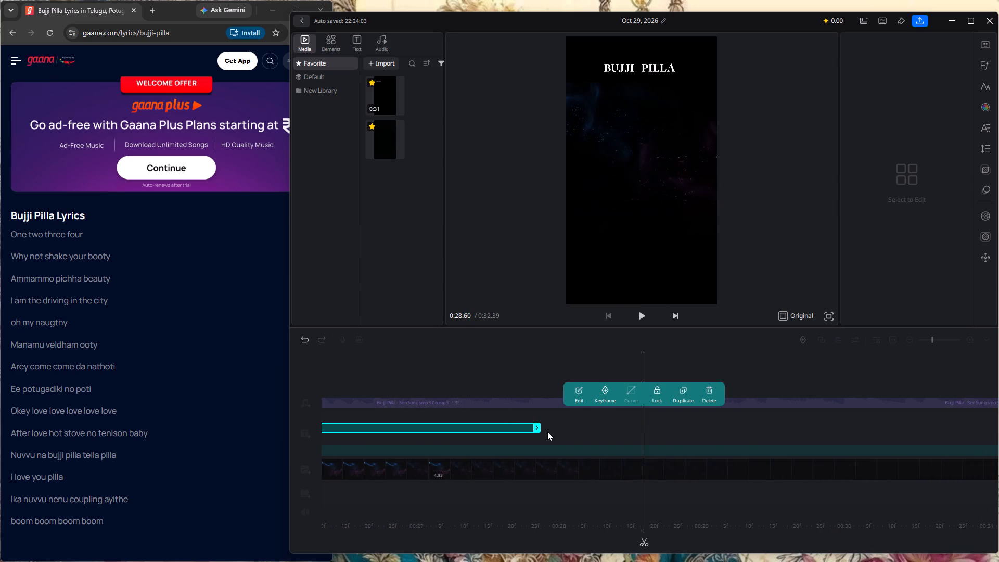
left_click_drag(536, 425, 549, 421)
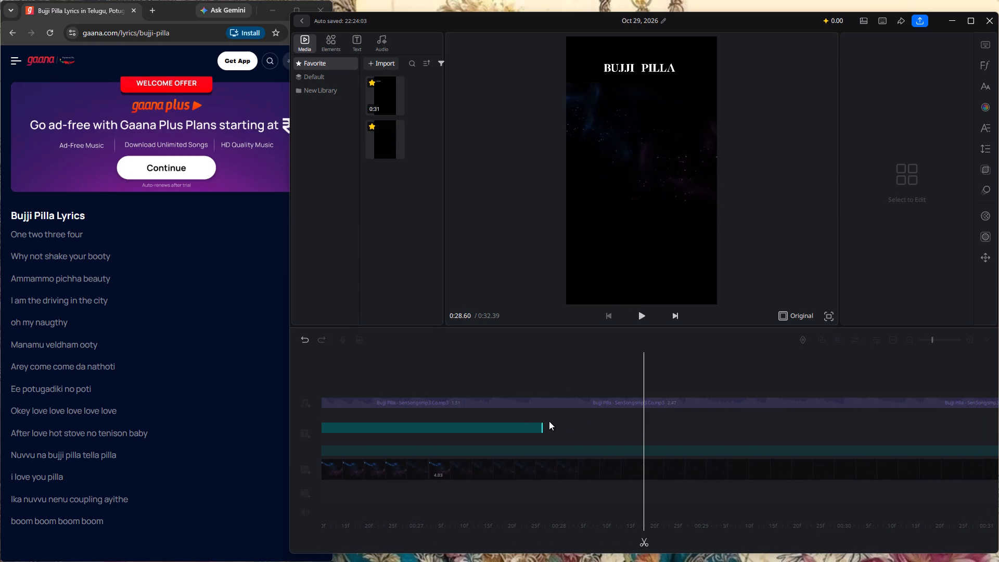
left_click_drag(549, 421, 583, 423)
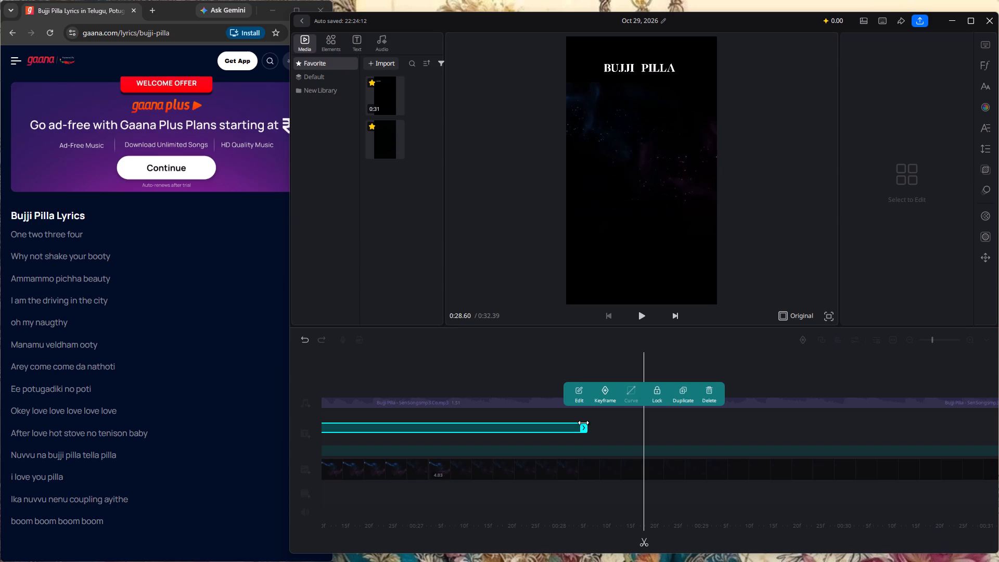
Split the "After love hot stove" text clip in two at about 0:26.71.
key("Left")
key("Left")
key("Left")
key("Left")
key("Left")
key("Left")
key("Left")
key("Left")
key("Left")
key("Left")
key("Left")
key("Left")
key("Left")
key("Left")
key("Left")
key("Left")
key("Left")
key("Left")
key("Left")
key("Left")
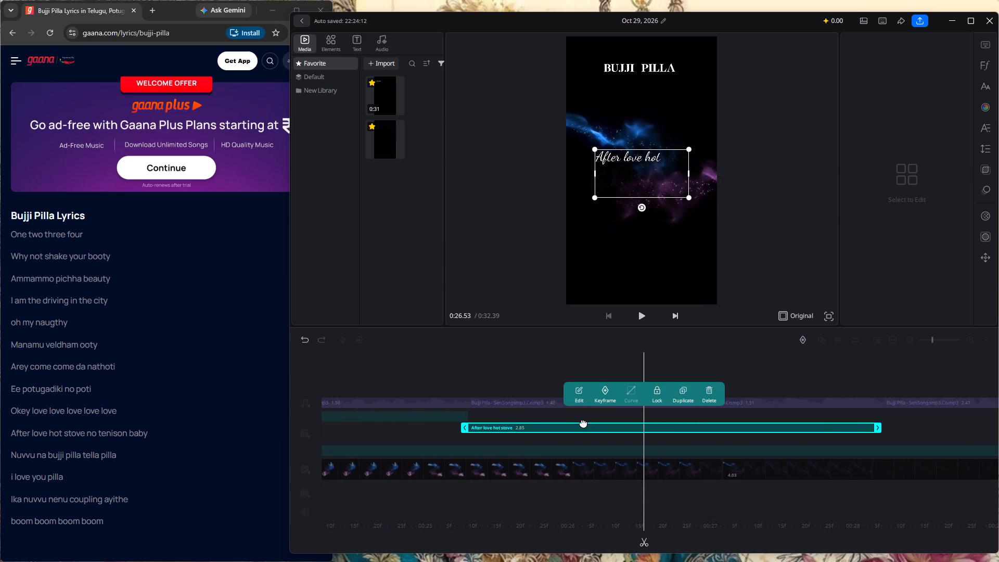
key("Left")
key("Left")
key("Left")
key("Left")
key("Left")
key("Left")
key("Left")
key("Left")
key("Left")
key("Left")
key("Left")
key("Left")
key("Left")
key("Left")
key("Left")
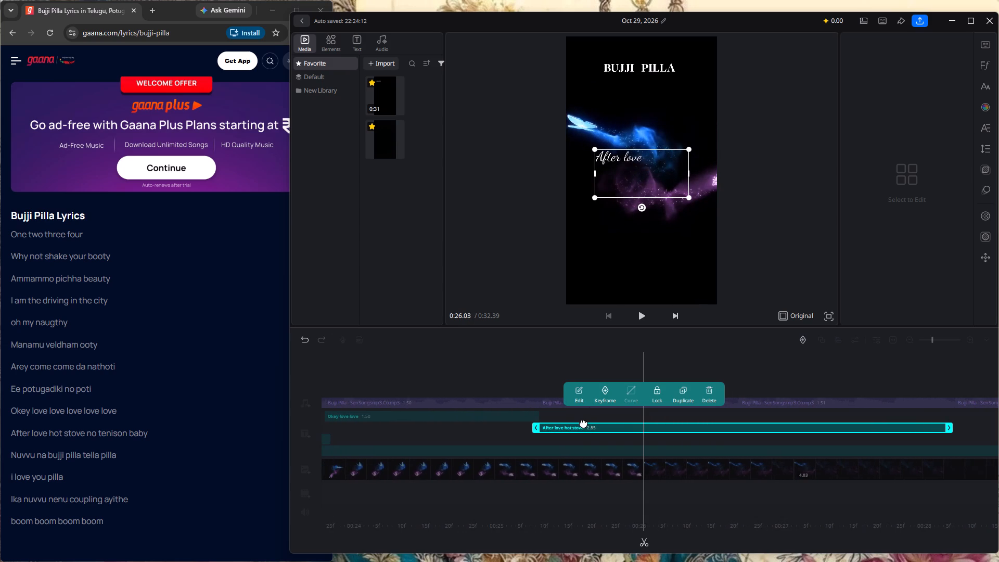
left_click(740, 432)
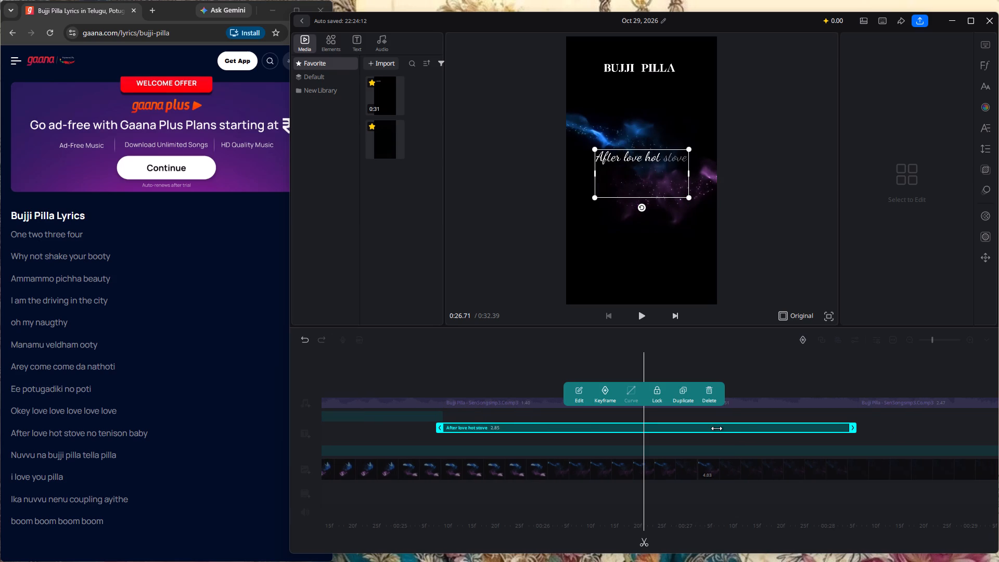
left_click(716, 428)
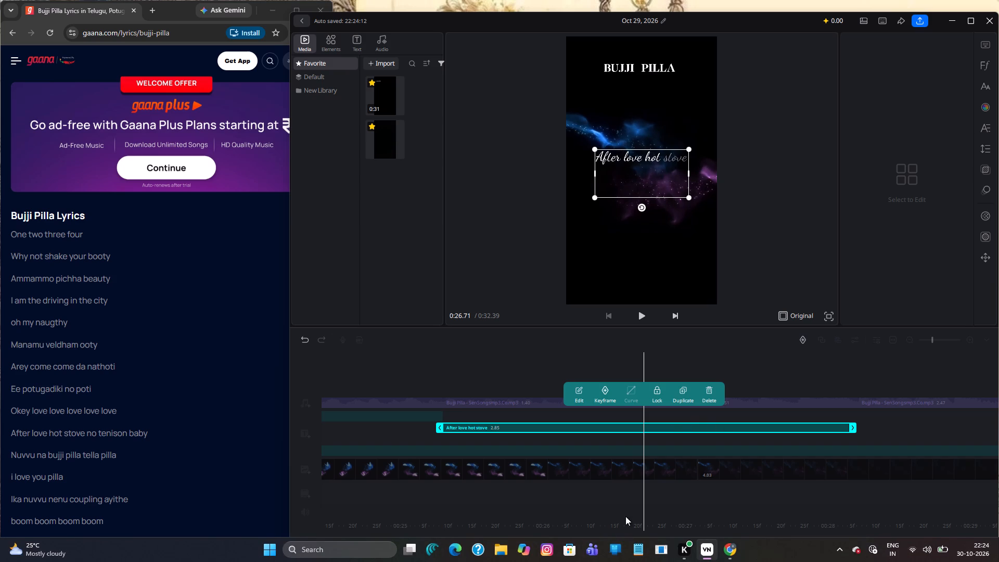
left_click(638, 545)
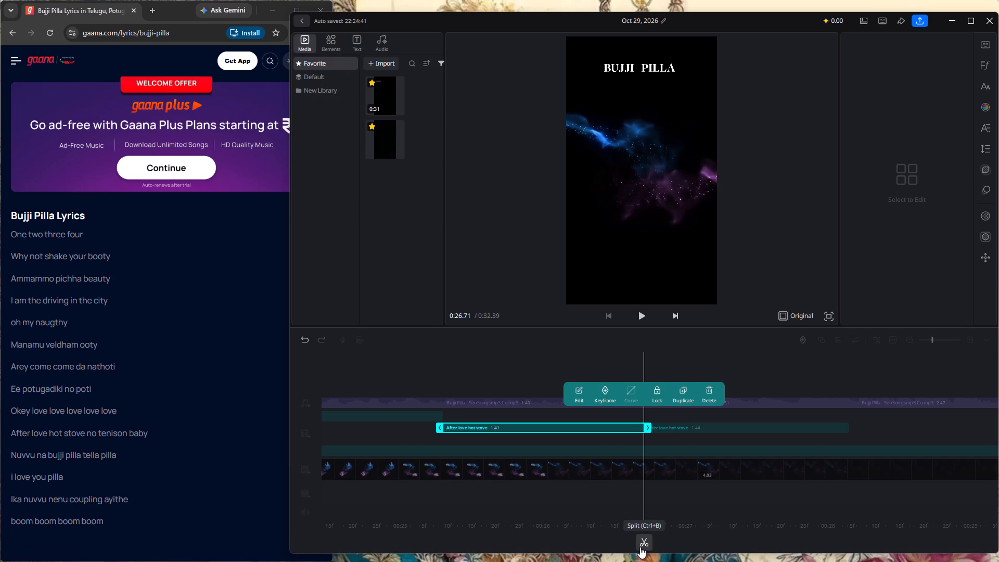
Delete "no tenison baby" from the first half of the split text clip, keeping only "After love hot stove".
left_click(665, 429)
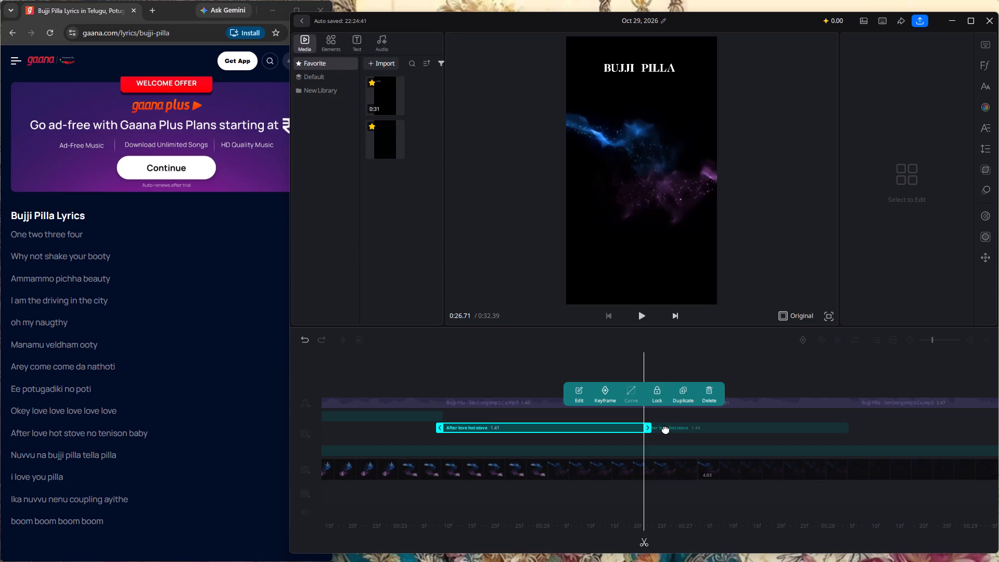
left_click(567, 429)
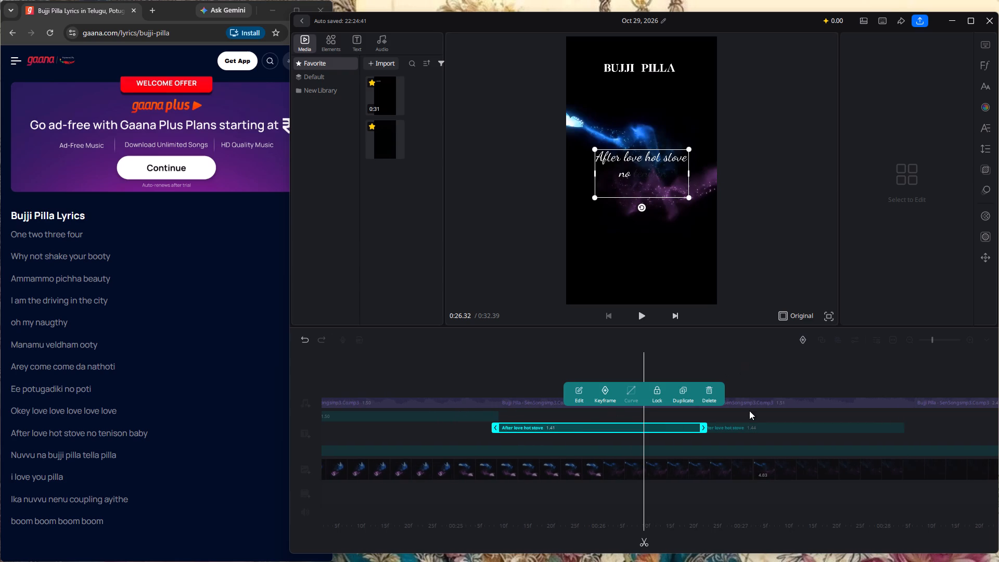
left_click(751, 425)
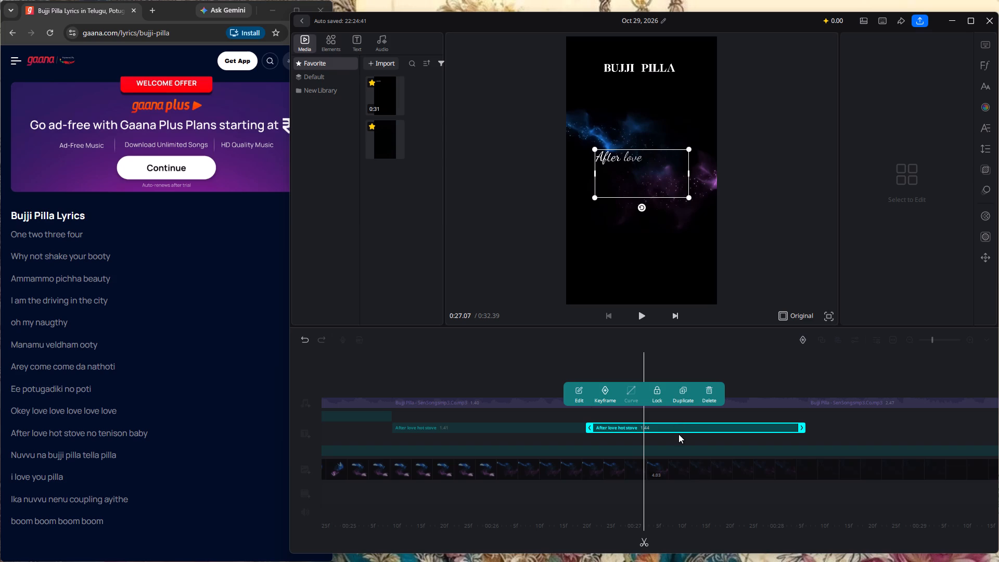
left_click(558, 431)
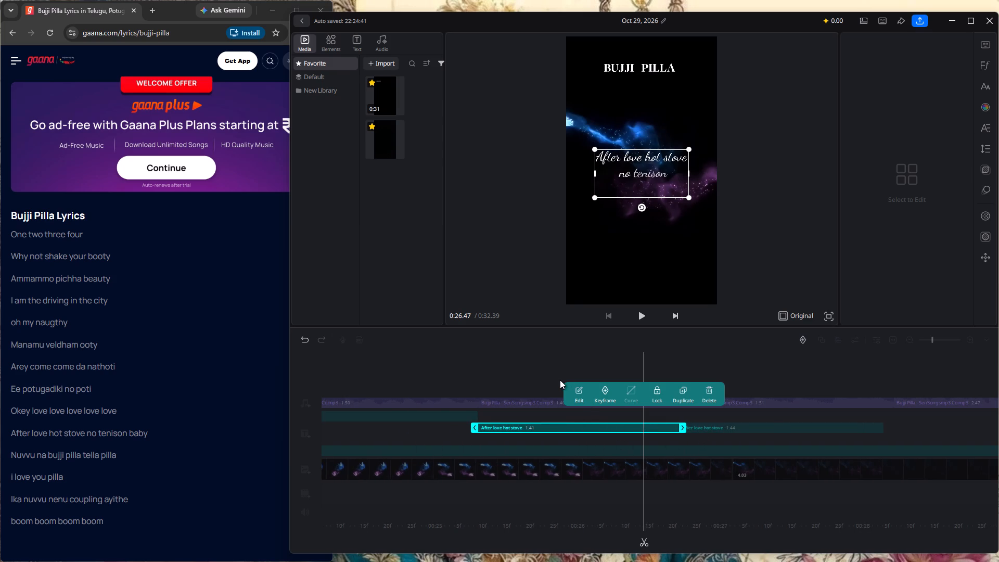
left_click(578, 400)
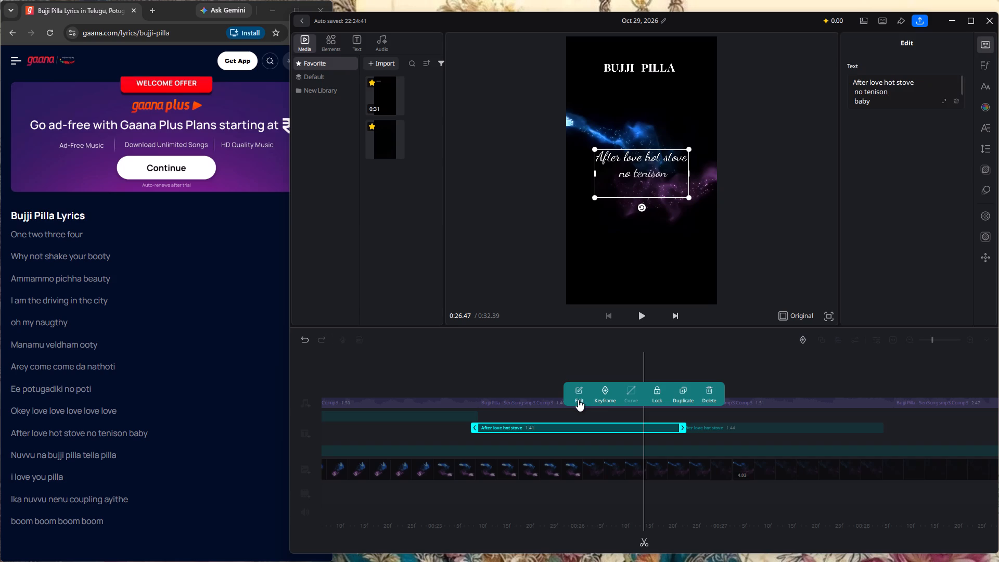
left_click(902, 97)
key("BackSpace")
key("BackSpace")
key("BackSpace")
key("BackSpace")
key("BackSpace")
key("BackSpace")
key("BackSpace")
key("BackSpace")
key("BackSpace")
key("BackSpace")
key("BackSpace")
key("BackSpace")
key("BackSpace")
key("BackSpace")
key("BackSpace")
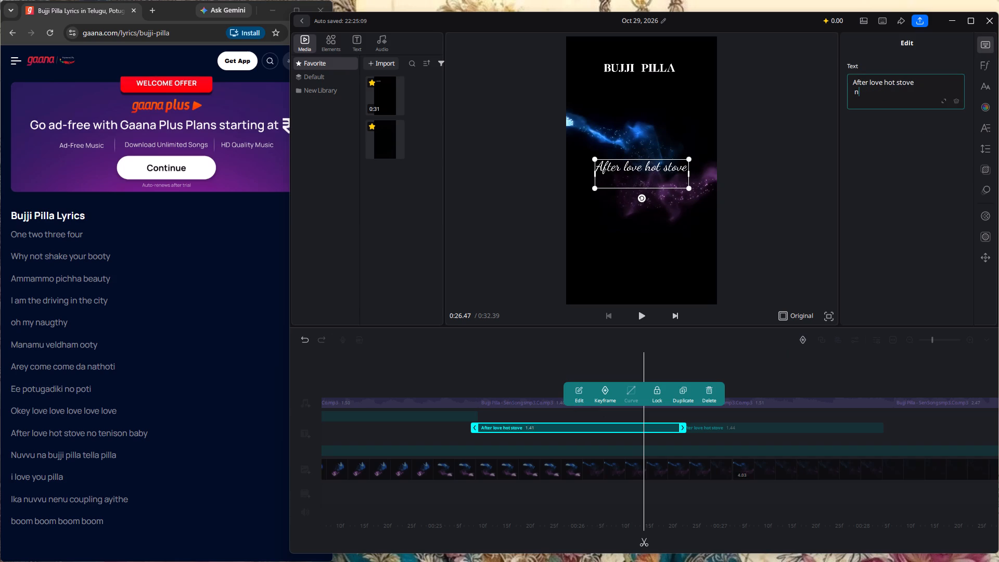
key("BackSpace")
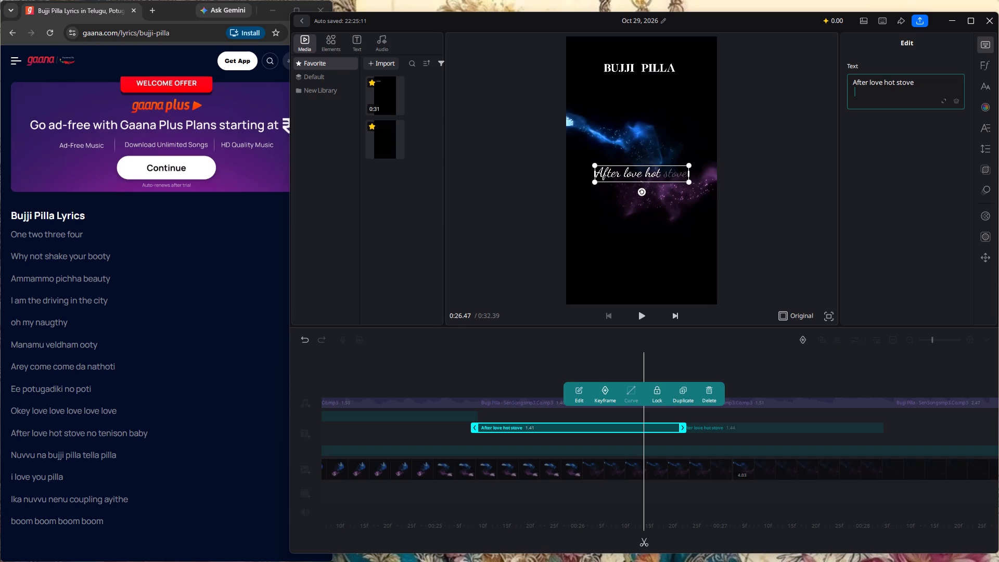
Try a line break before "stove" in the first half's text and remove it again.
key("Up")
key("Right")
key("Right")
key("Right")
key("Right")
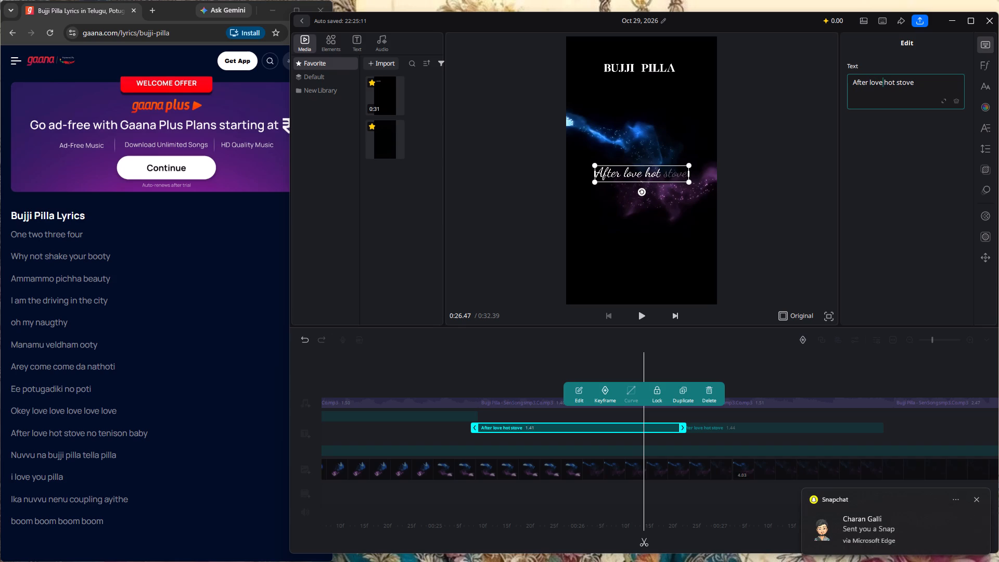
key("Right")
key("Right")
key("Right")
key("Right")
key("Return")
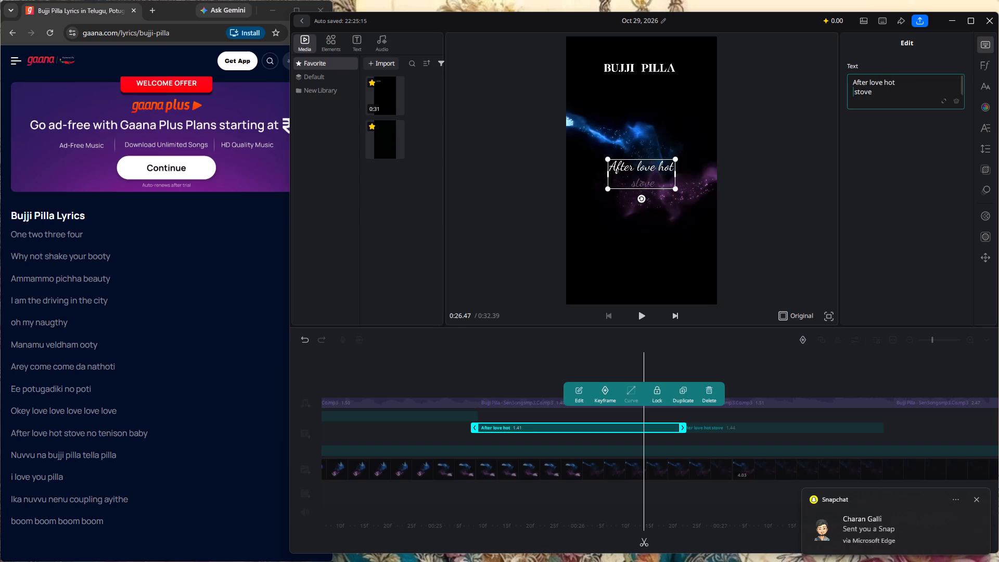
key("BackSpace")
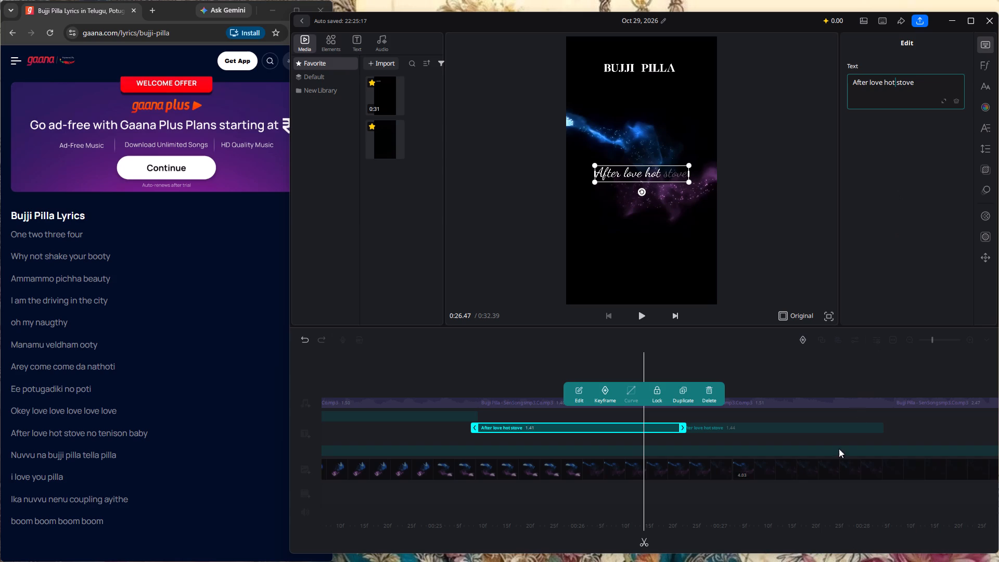
Delete "After love hot stove" from the second half of the split text clip, keeping "no tenison" and "baby" on separate lines.
left_click(797, 425)
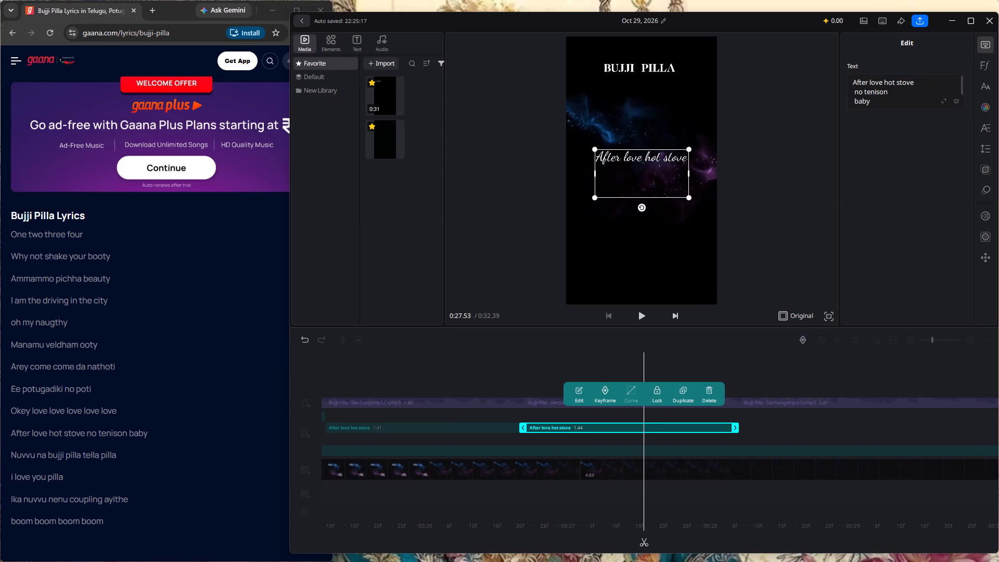
left_click(464, 427)
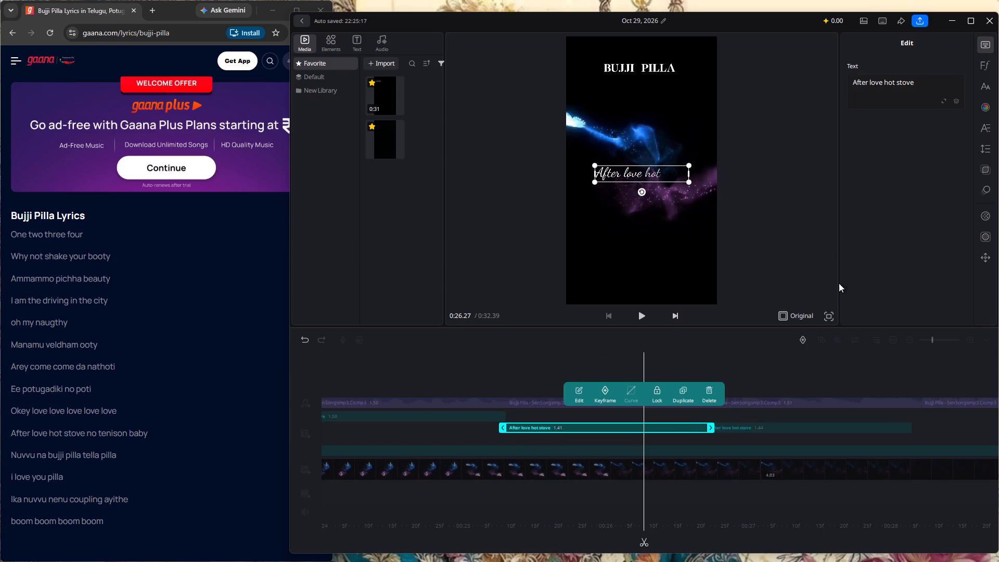
left_click(837, 429)
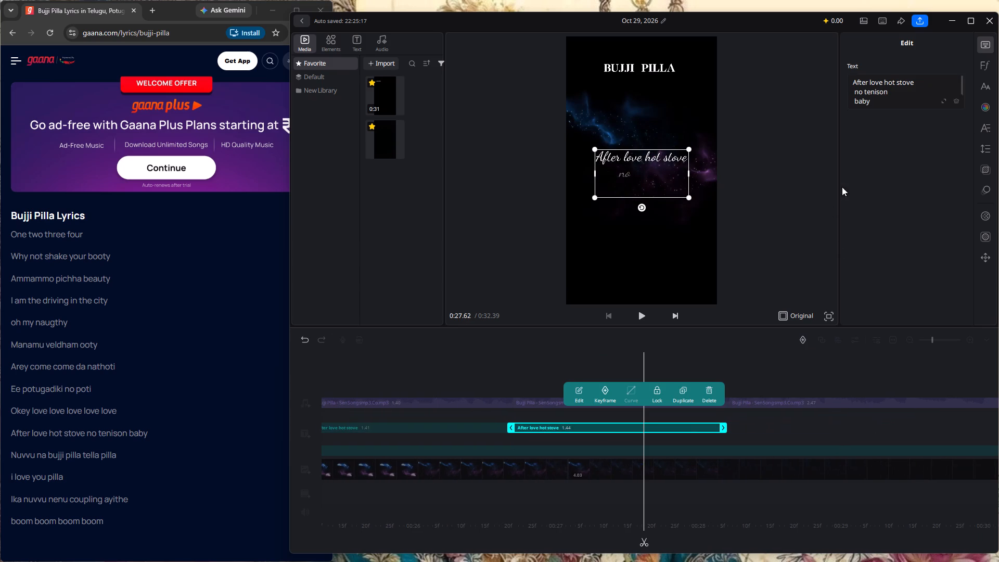
left_click(928, 84)
key("BackSpace")
key("BackSpace")
key("BackSpace")
key("BackSpace")
key("BackSpace")
key("BackSpace")
key("BackSpace")
key("BackSpace")
key("BackSpace")
key("BackSpace")
key("BackSpace")
key("BackSpace")
key("BackSpace")
key("BackSpace")
key("BackSpace")
key("BackSpace")
key("BackSpace")
key("BackSpace")
key("BackSpace")
key("BackSpace")
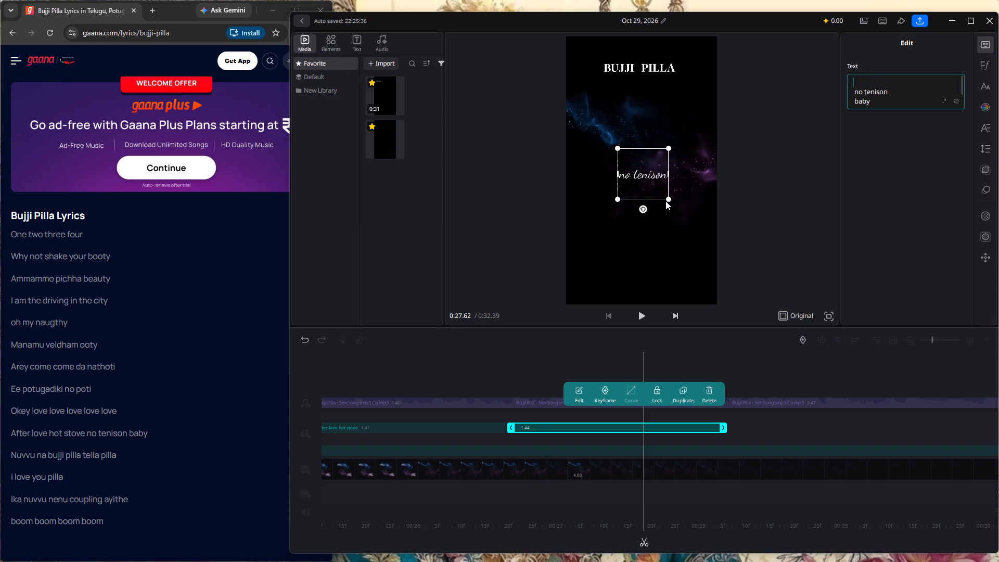
Enlarge the "no tenison baby" text in the preview and place it roughly centred beneath the BUJJI PILLA title.
left_click_drag(668, 199, 676, 214)
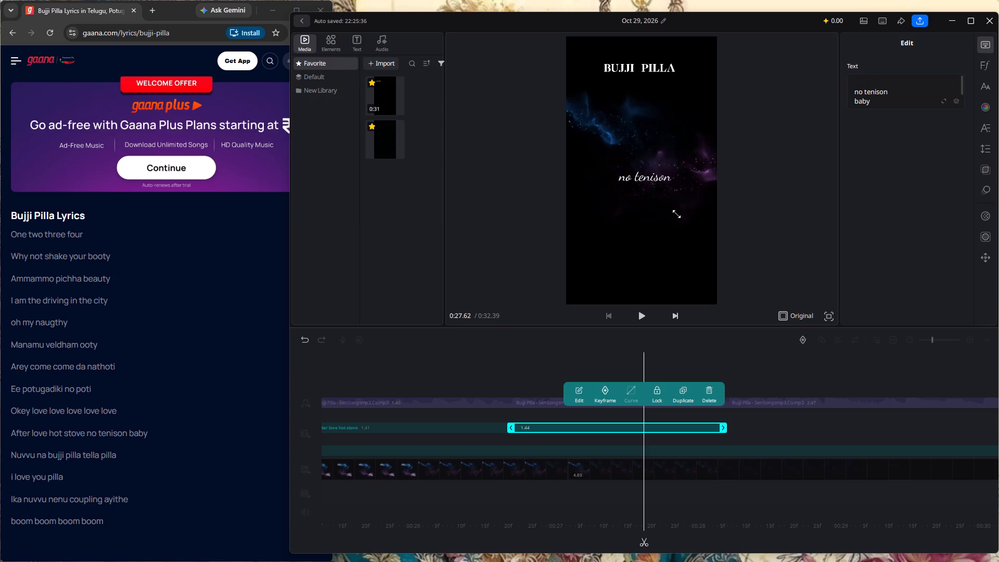
left_click_drag(676, 214, 700, 252)
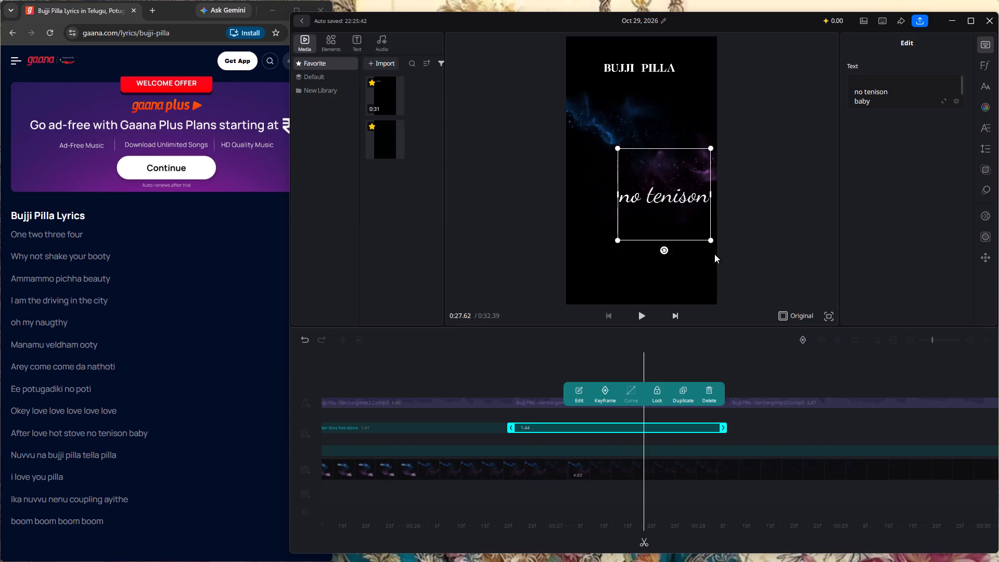
left_click_drag(713, 241, 702, 228)
left_click_drag(675, 194, 651, 154)
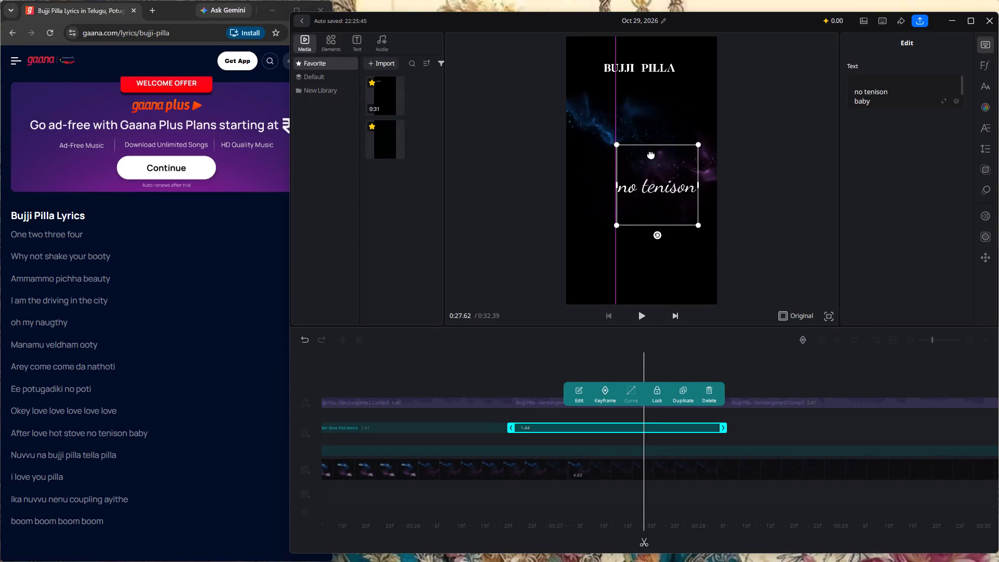
left_click_drag(651, 154, 651, 150)
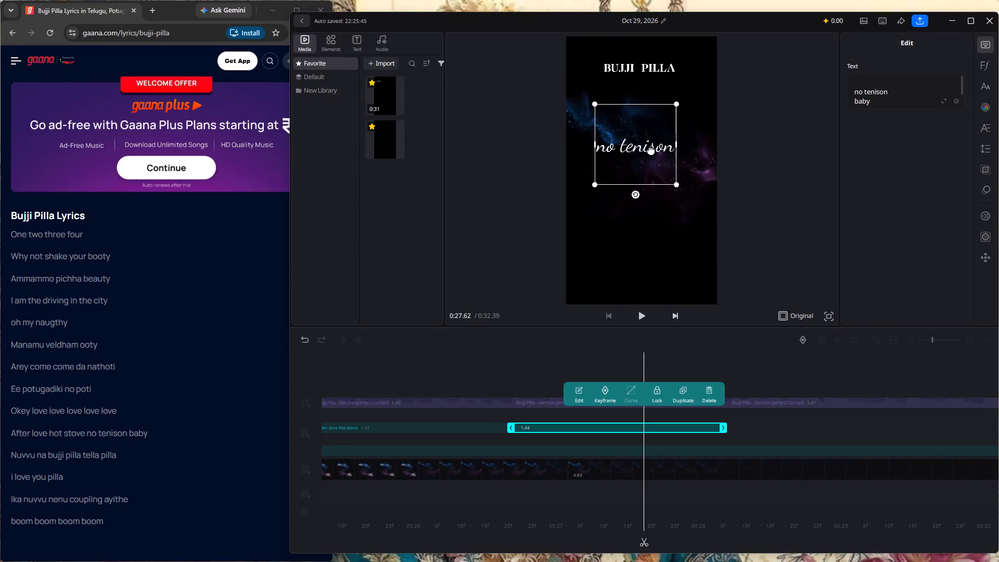
Play the video from 0:27.62 to the end to check the "no tenison baby" clip against the song.
left_click(642, 318)
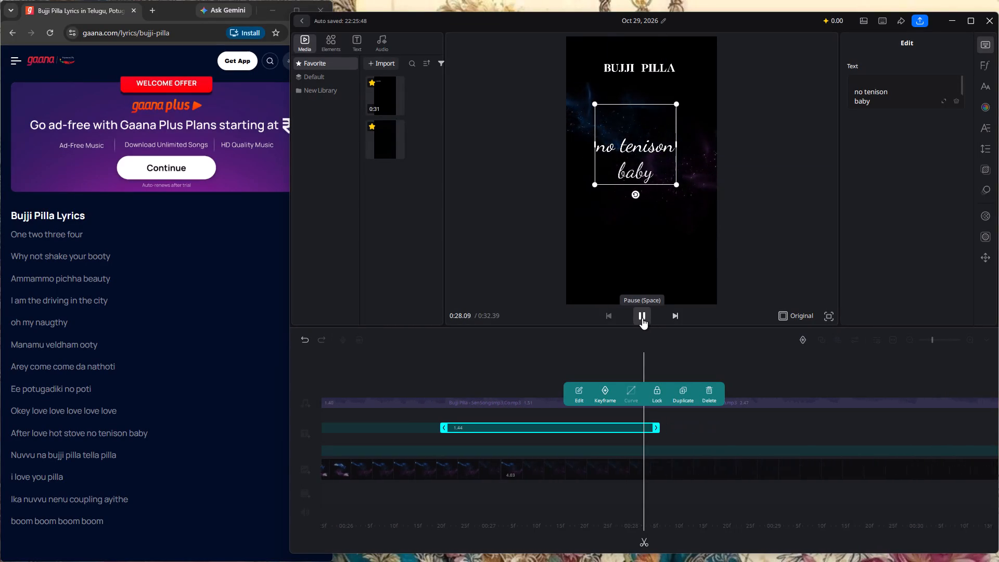
left_click(642, 318)
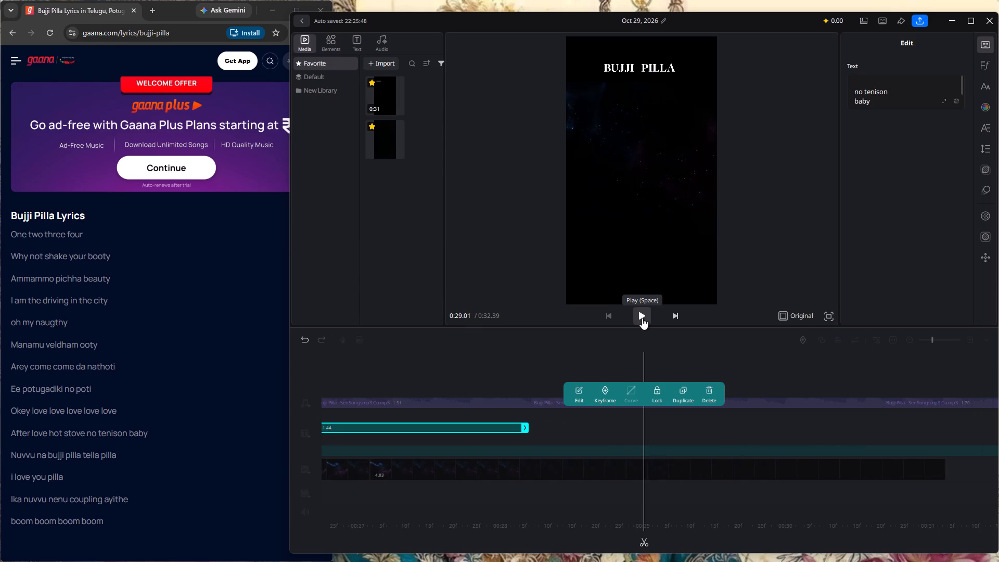
left_click(642, 318)
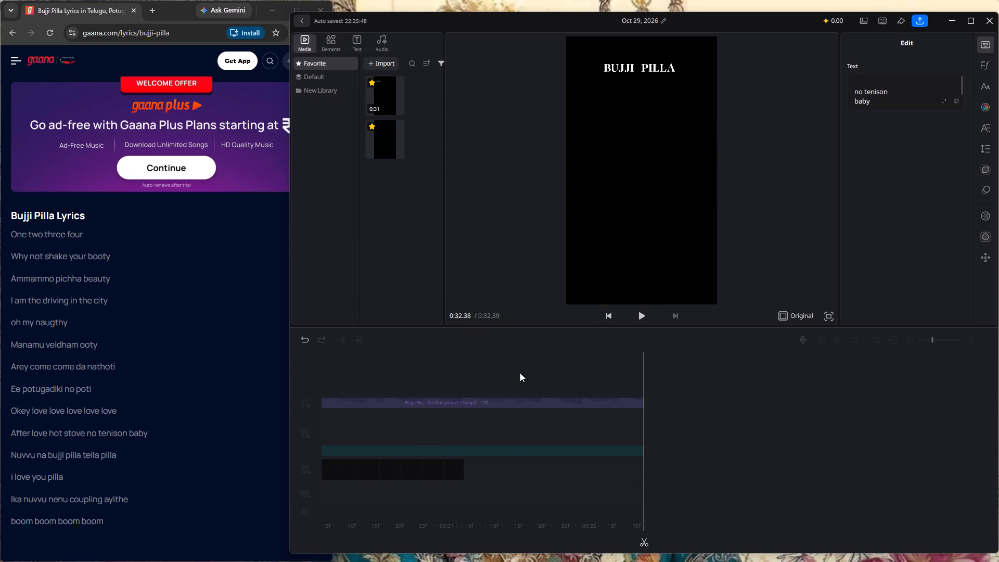
Duplicate the butterfly background clip that ends at about 0:27, just before the 4.03-second clip.
left_click_drag(518, 369, 998, 376)
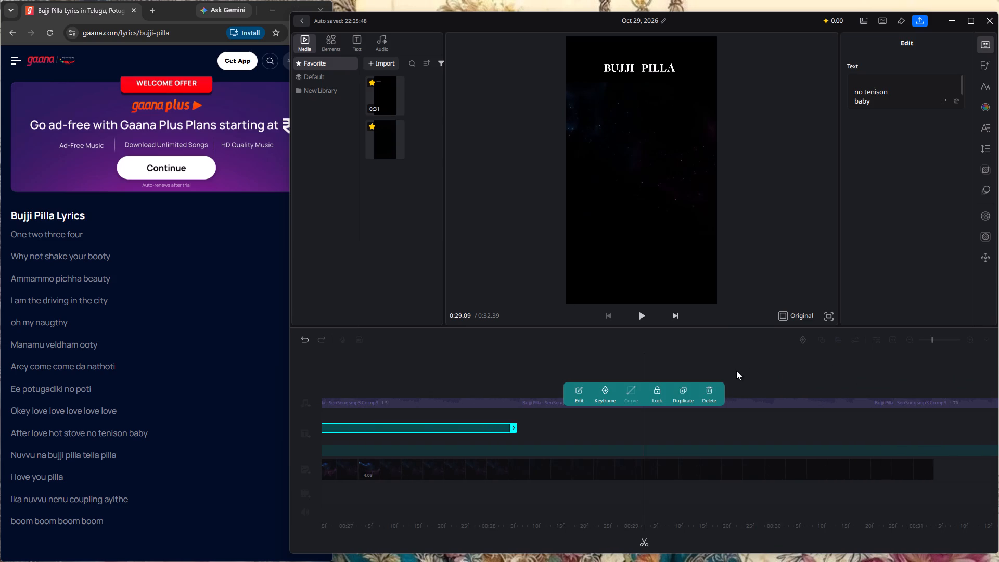
left_click(454, 468)
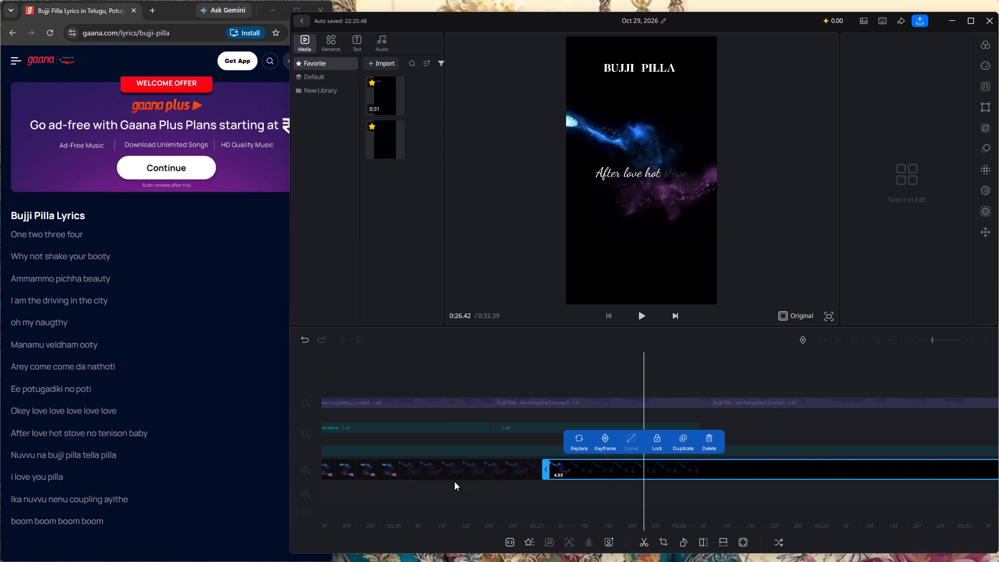
left_click(451, 467)
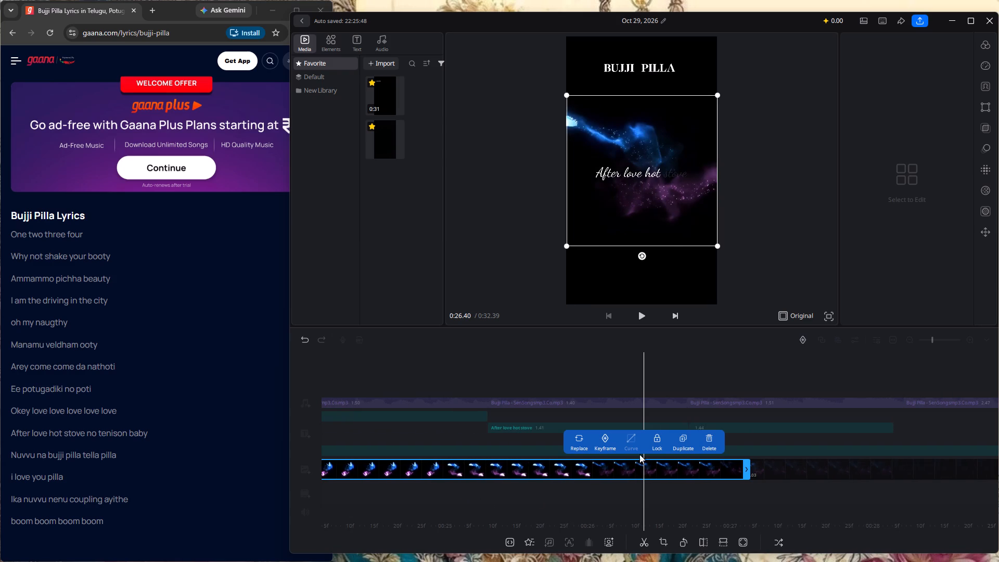
left_click(683, 443)
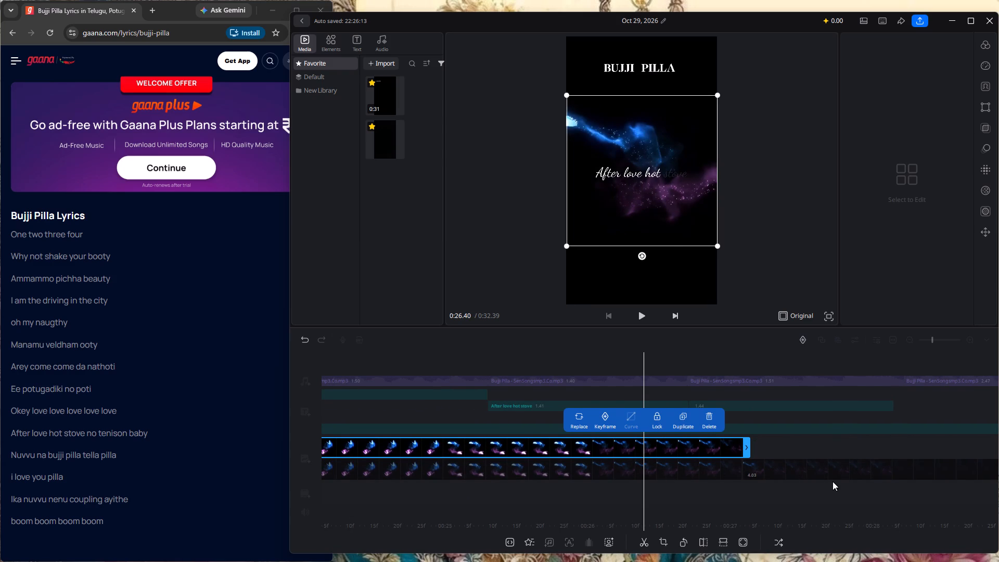
Move the 4.03-second background clip from the main video track up to the track above, keeping its start at about 0:27.
left_click_drag(842, 472, 851, 467)
left_click_drag(851, 467, 851, 454)
left_click_drag(853, 463, 851, 427)
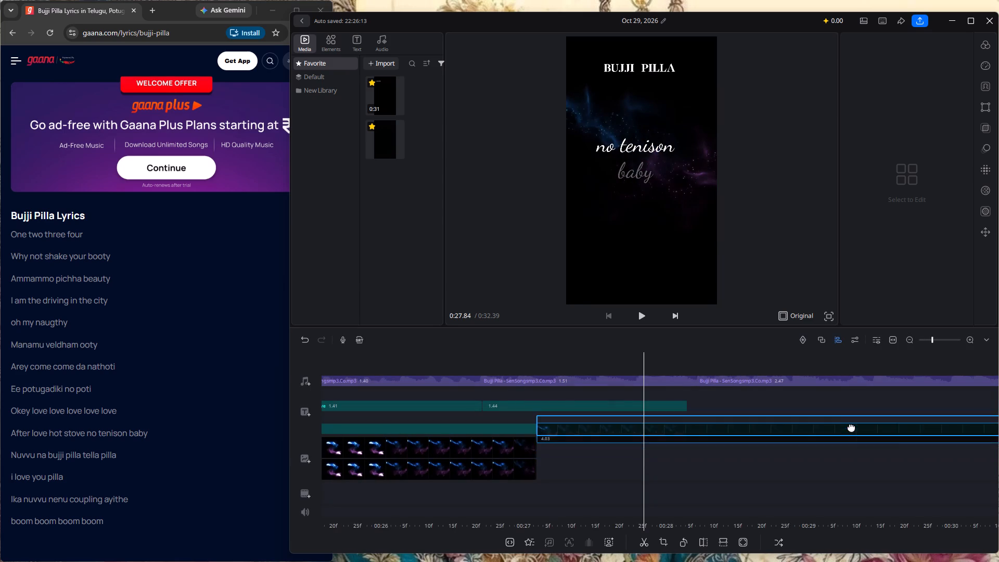
left_click_drag(851, 427, 854, 434)
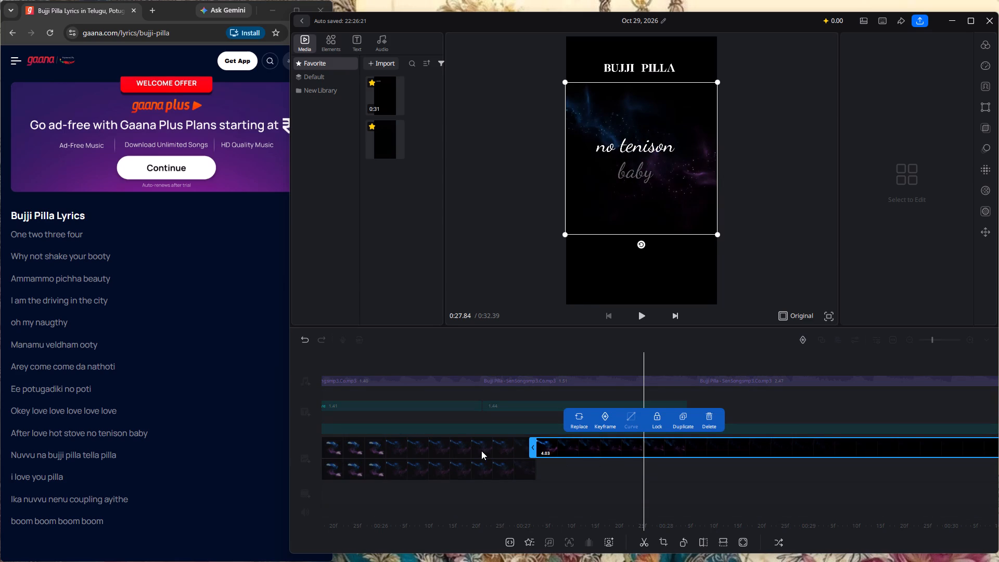
Move the duplicated butterfly clip down onto the main video track, directly after the original clip.
left_click_drag(480, 451, 489, 456)
left_click_drag(480, 447, 474, 449)
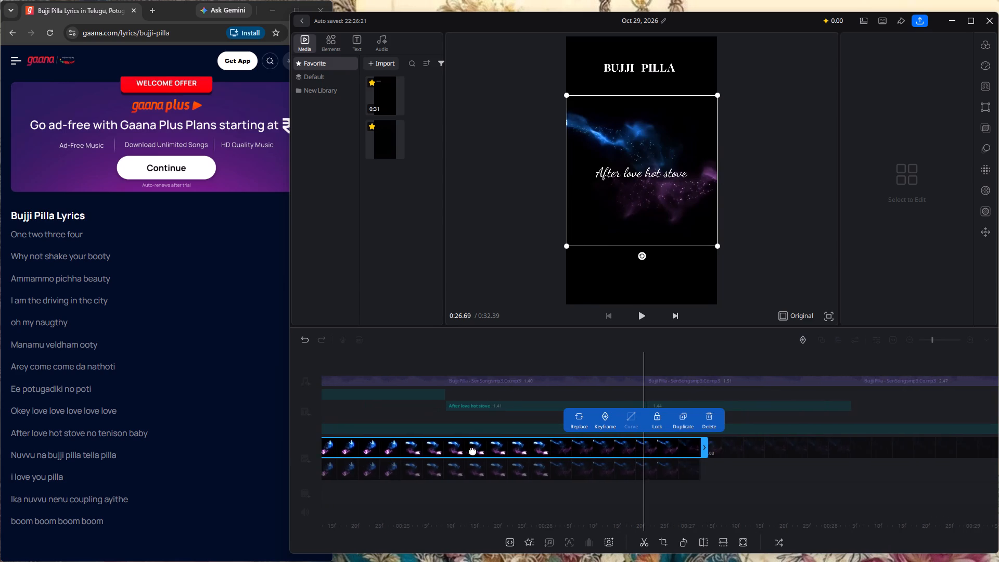
left_click_drag(472, 450, 785, 507)
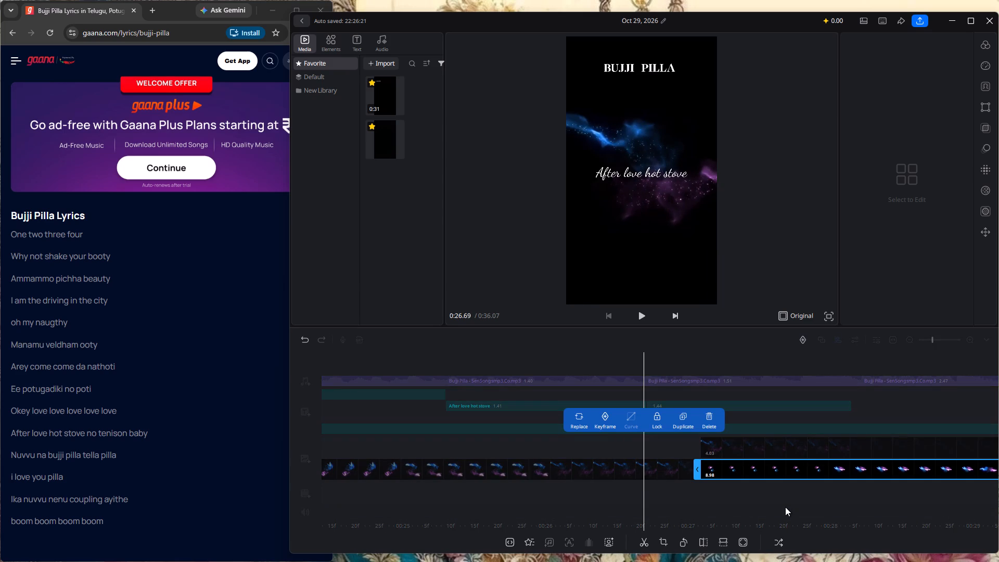
Trim the end of the original butterfly clip back to about 0:26 and move its duplicate up against the new end.
left_click(631, 440)
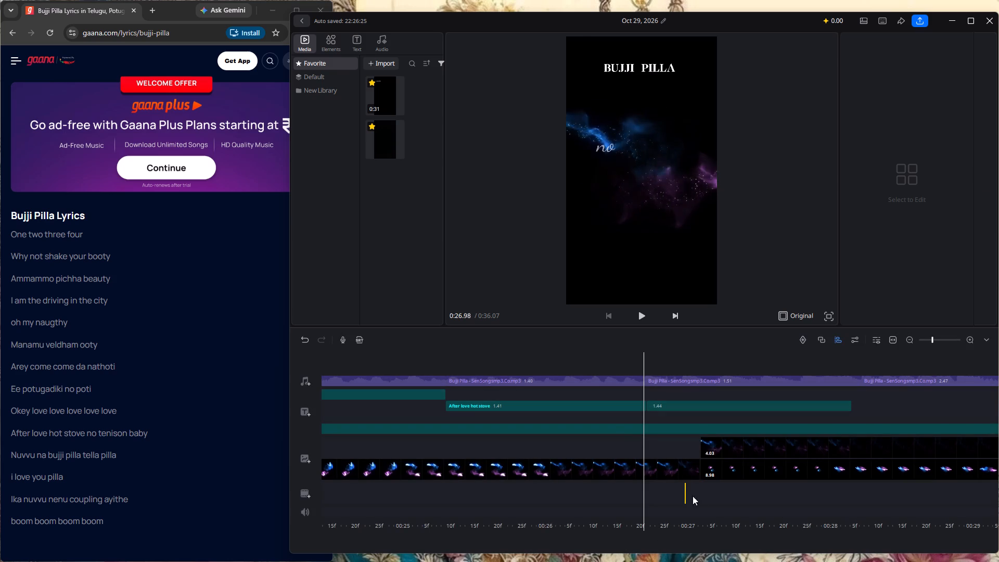
left_click(734, 469)
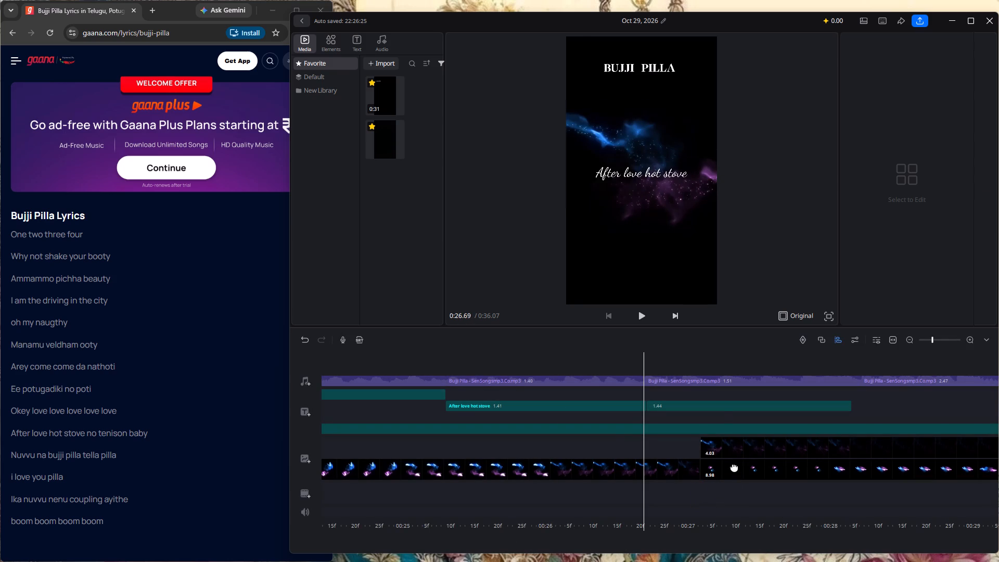
left_click(560, 467)
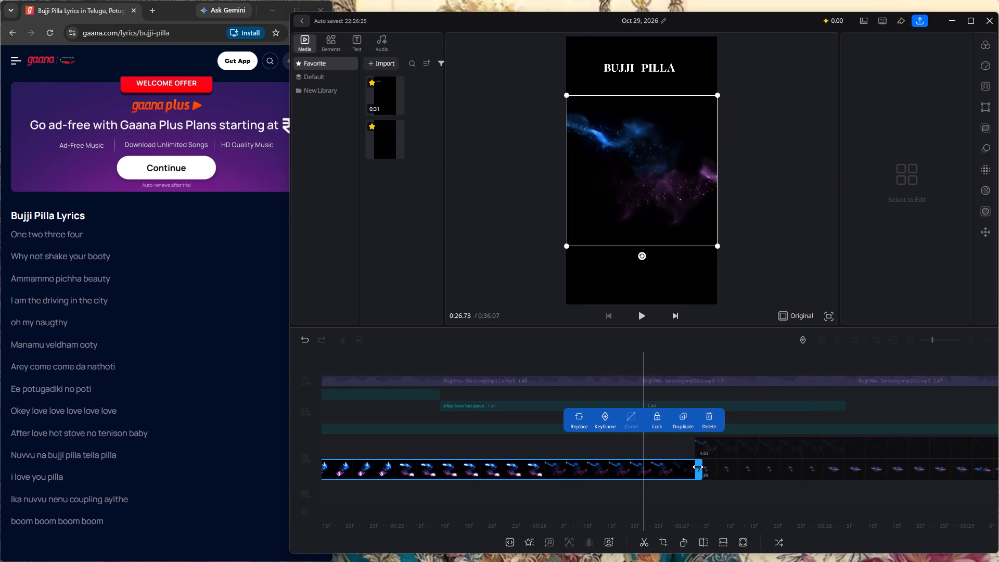
left_click_drag(696, 470, 598, 468)
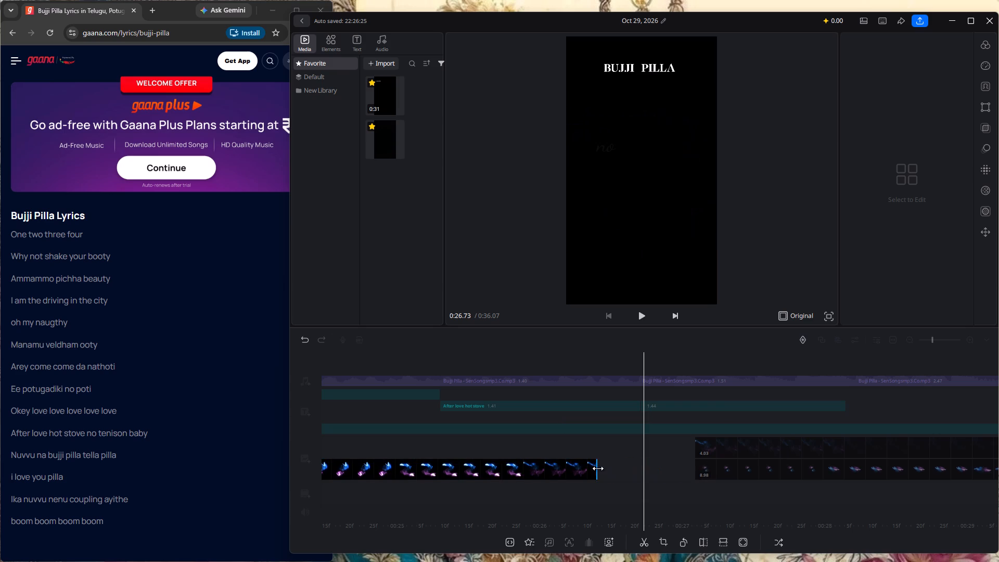
left_click_drag(598, 468, 550, 470)
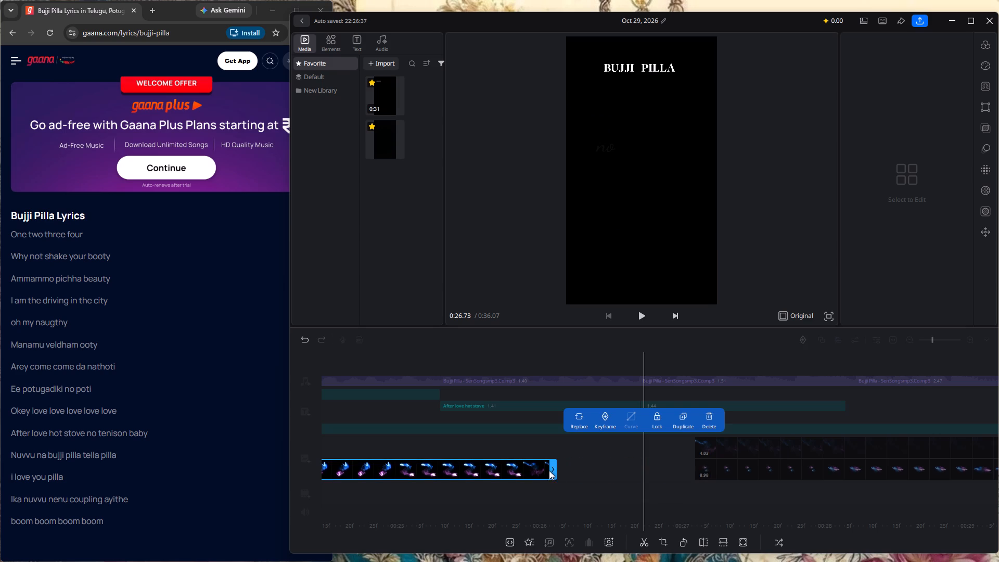
left_click(729, 469)
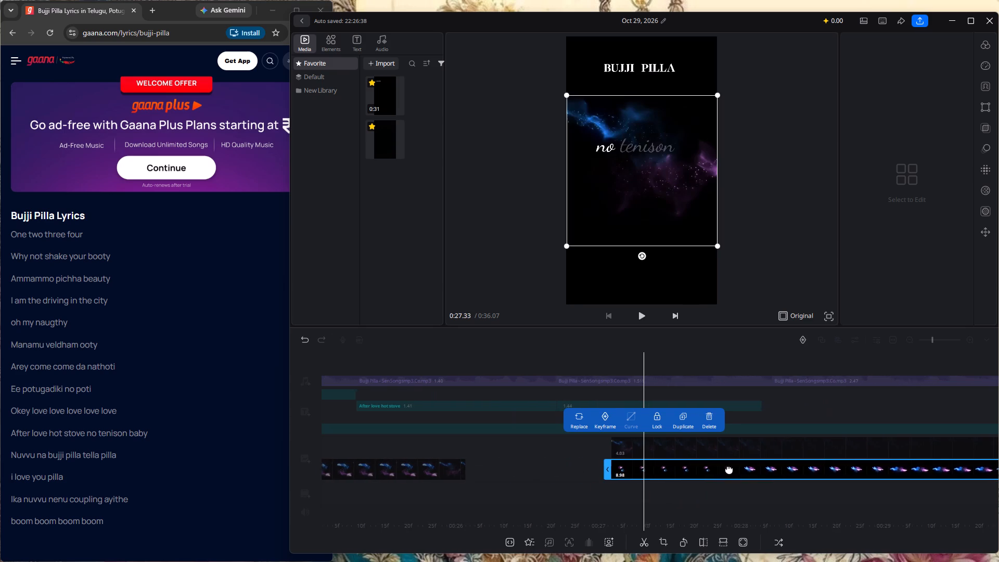
left_click_drag(729, 469, 585, 465)
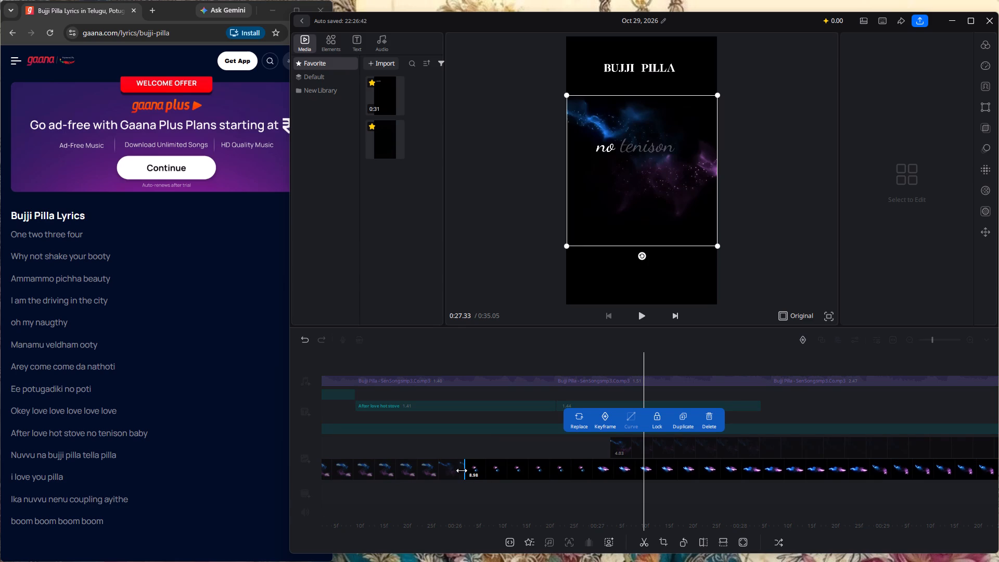
Trim the start of the duplicated butterfly clip to a length of 8.09 seconds and move it back against the preceding clip.
left_click_drag(462, 470, 530, 490)
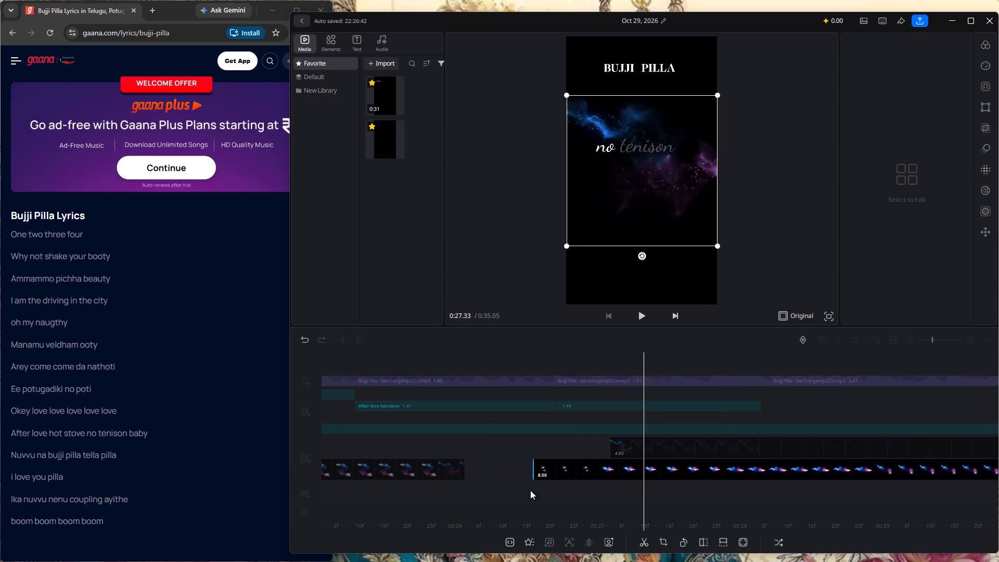
left_click_drag(530, 490, 588, 507)
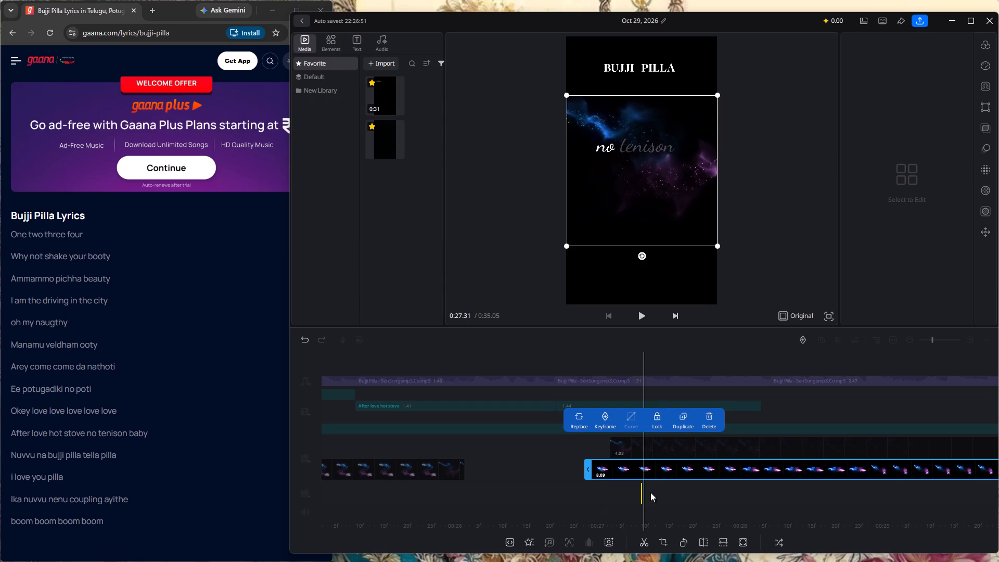
left_click_drag(661, 478, 578, 487)
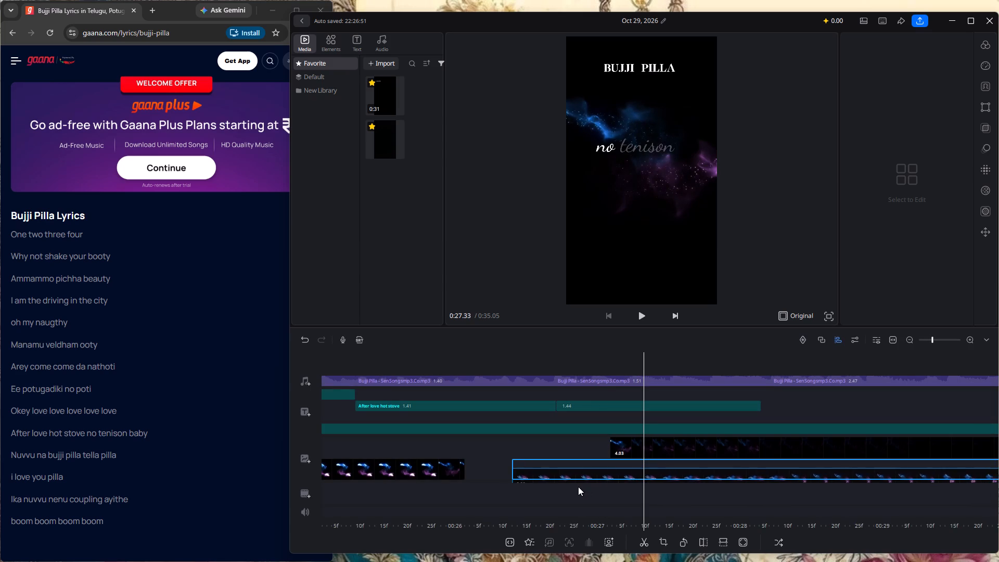
left_click_drag(578, 487, 534, 485)
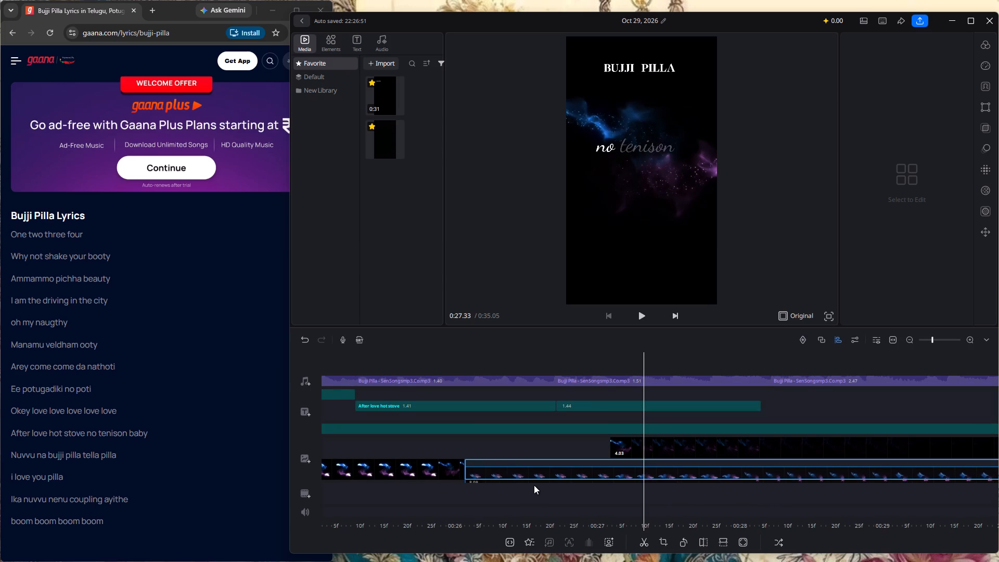
left_click_drag(534, 485, 536, 478)
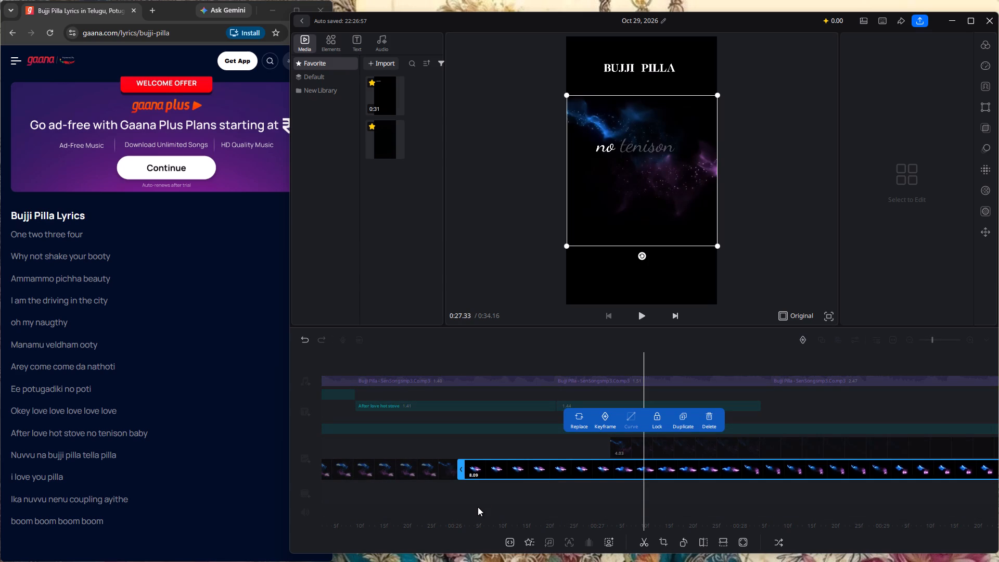
Trim the end of the duplicated butterfly clip to about 0:32.8, near the end of the song, for a length of 6.74 seconds.
left_click_drag(478, 507, 807, 514)
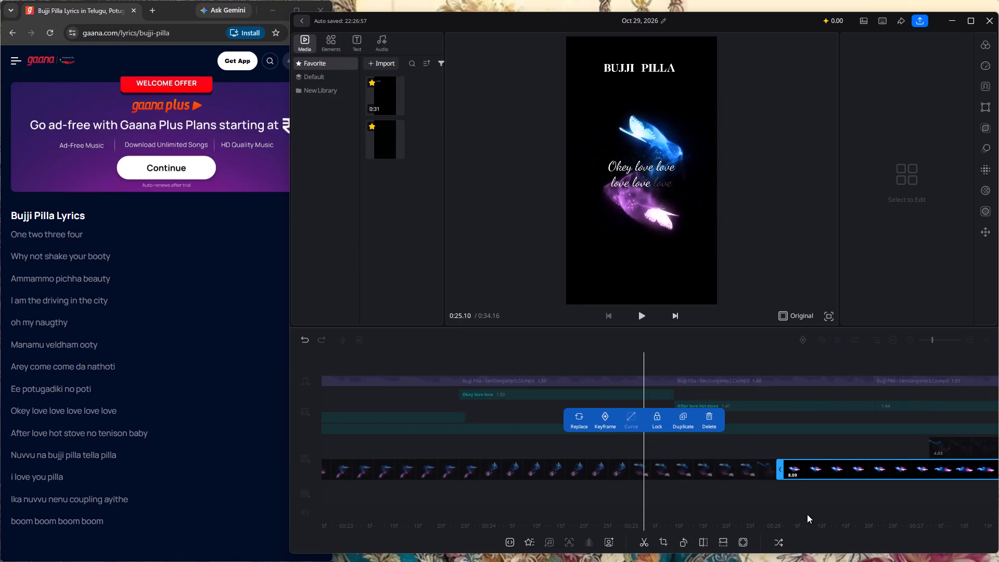
left_click_drag(807, 514, 554, 509)
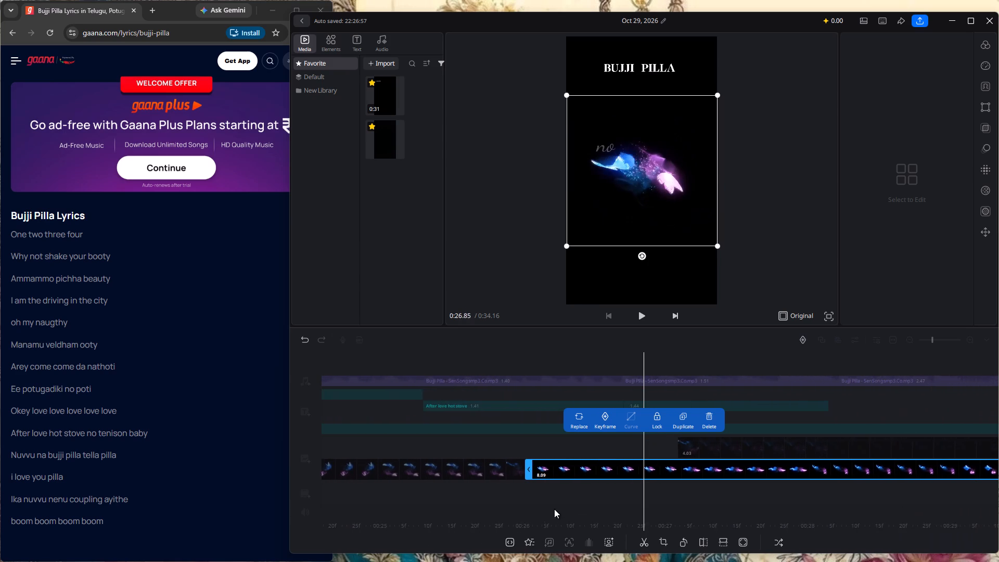
left_click_drag(554, 509, 190, 494)
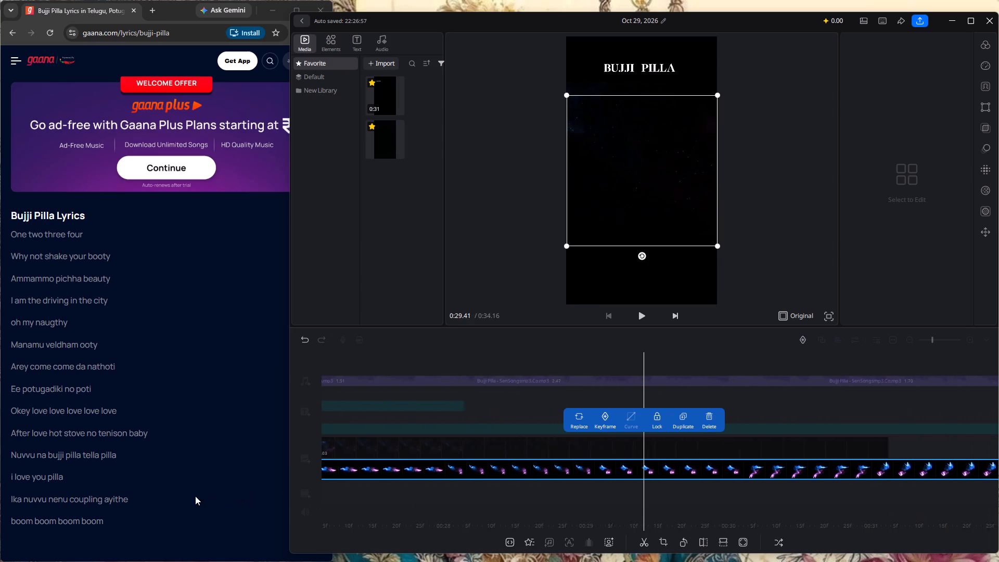
left_click_drag(740, 505, 403, 500)
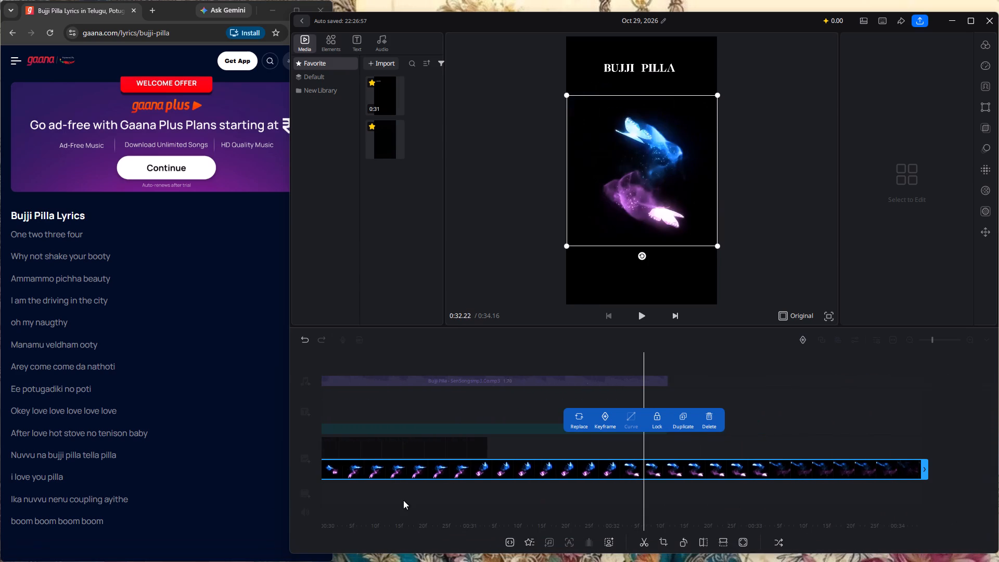
left_click_drag(403, 500, 412, 500)
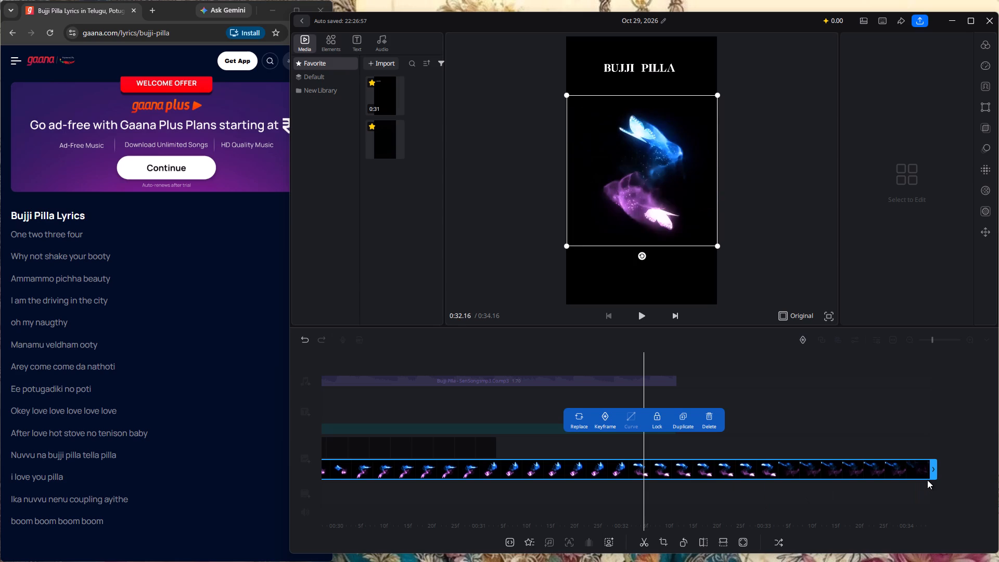
left_click_drag(931, 471, 760, 465)
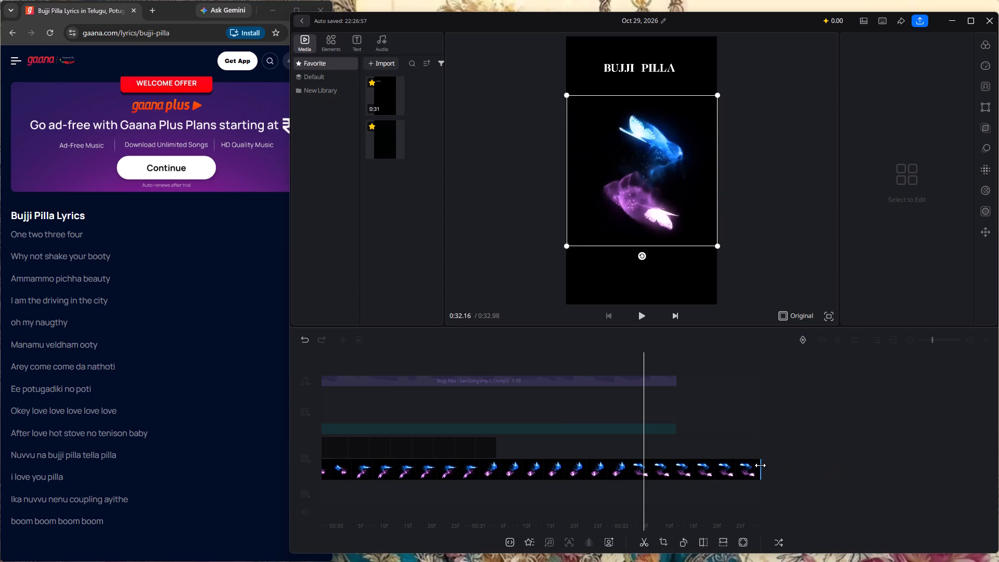
left_click_drag(760, 465, 738, 465)
Trim the end of the butterfly clip behind "Manamu veldham ooty" to 0:17.79, level with the end of that lyric.
left_click_drag(616, 487, 998, 525)
left_click_drag(574, 493, 998, 534)
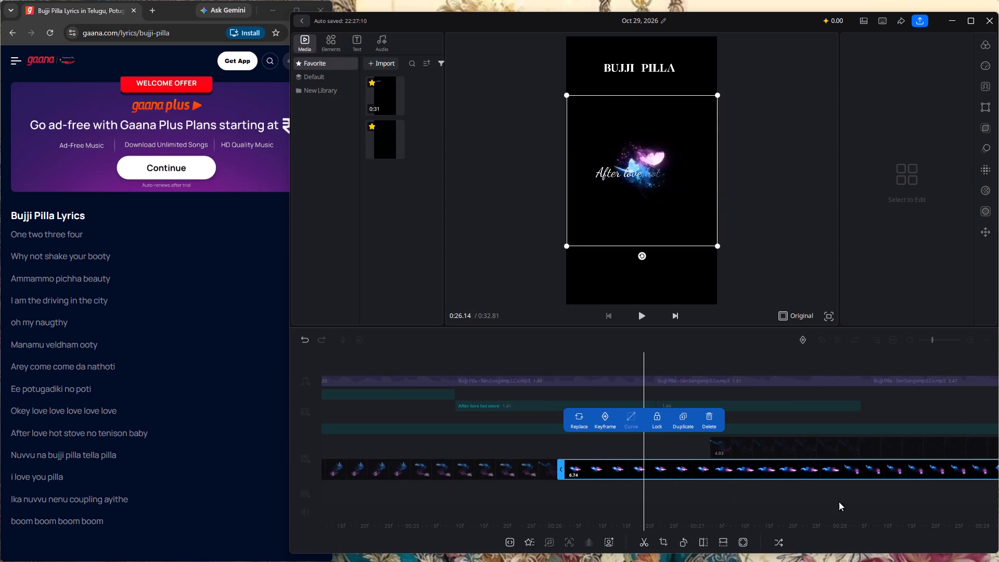
left_click_drag(629, 491, 998, 532)
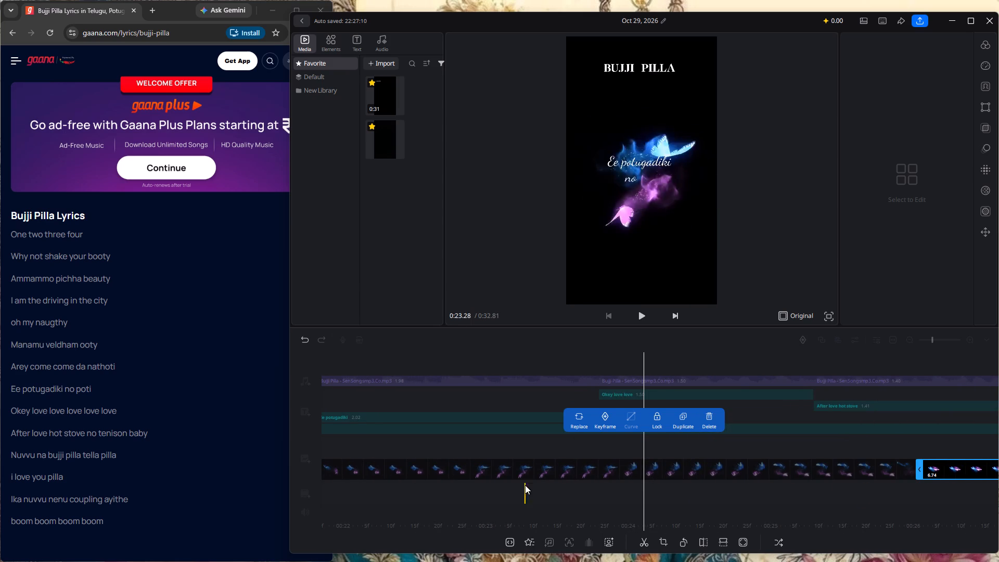
left_click_drag(541, 502, 940, 529)
left_click_drag(629, 496, 934, 525)
left_click(695, 469)
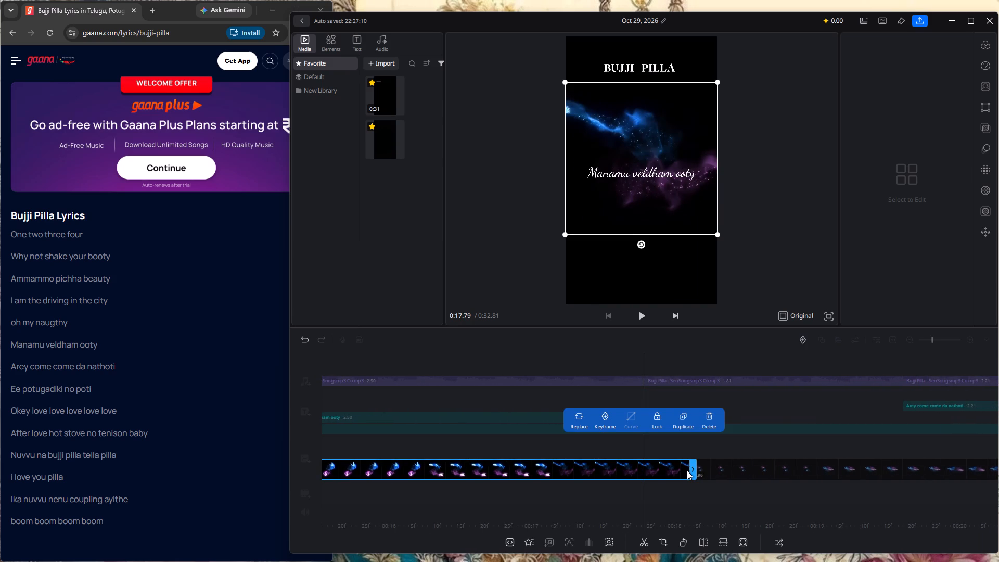
left_click_drag(693, 467, 689, 467)
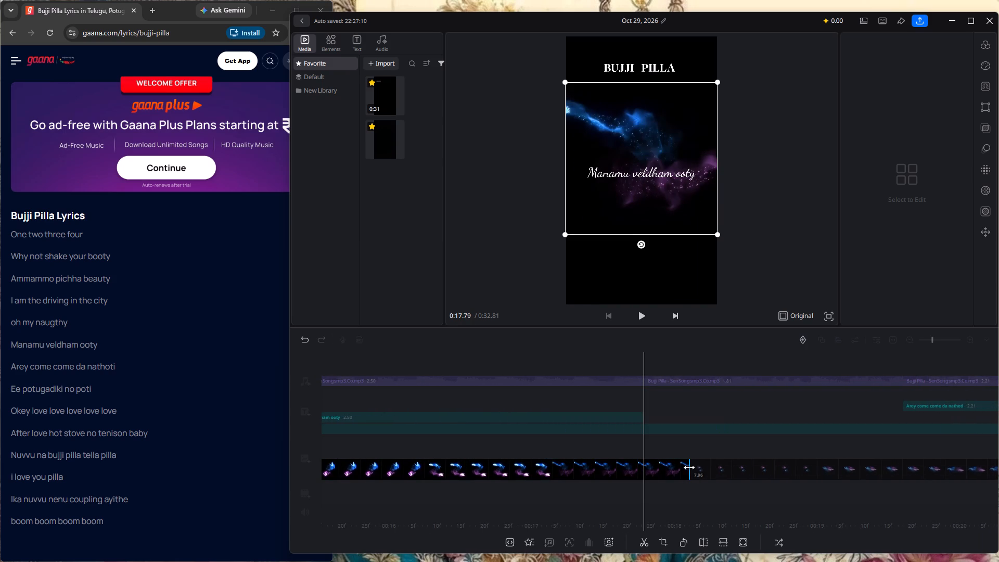
left_click_drag(689, 467, 645, 480)
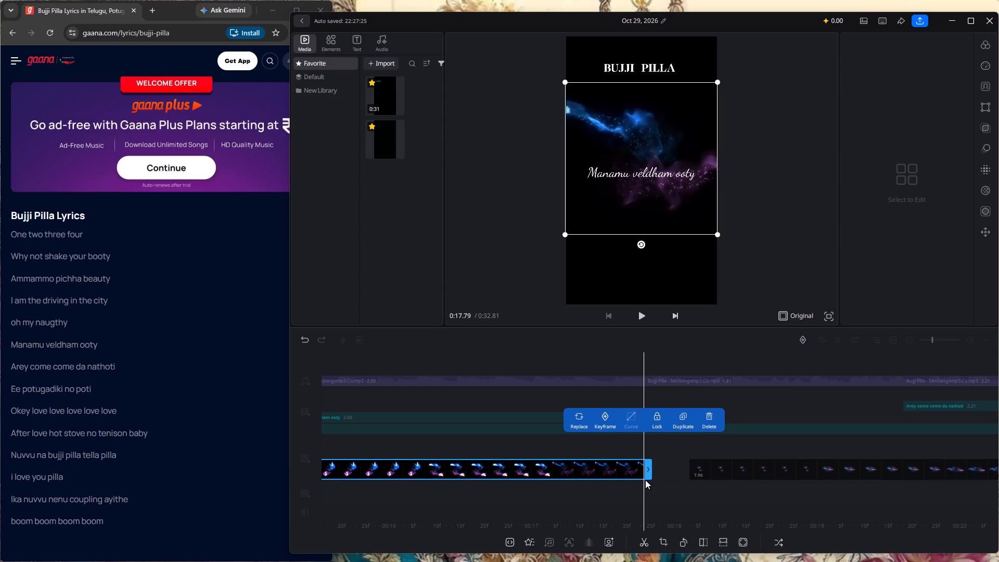
Trim the start of the following butterfly clip to a length of 7.85 seconds and move it back against the preceding clip.
left_click(700, 475)
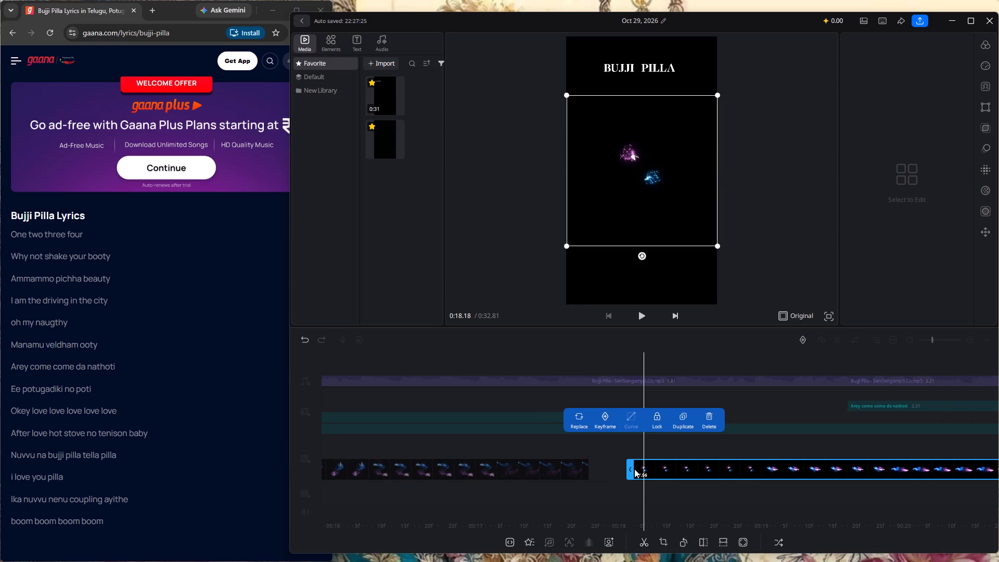
left_click_drag(633, 472, 649, 471)
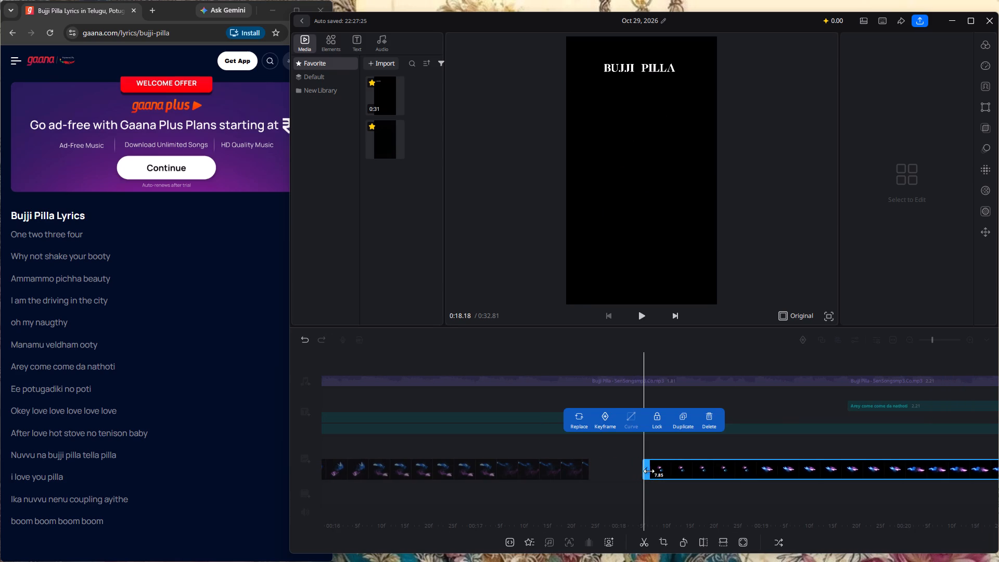
left_click_drag(751, 471, 707, 474)
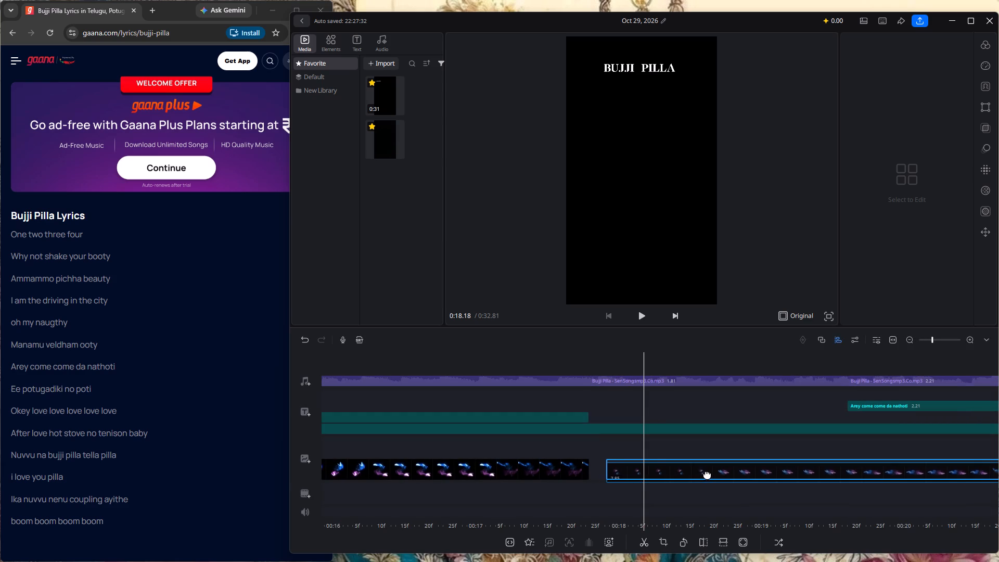
left_click_drag(707, 474, 687, 471)
Move the final 6.74-second butterfly clip back against the end of the preceding butterfly clip.
key("Right")
key("Right")
key("Right")
key("Right")
key("Right")
key("Right")
key("Right")
key("Right")
key("Right")
key("Right")
key("Right")
key("Right")
key("Right")
key("Right")
key("Right")
key("Right")
key("Right")
key("Right")
key("Right")
key("Right")
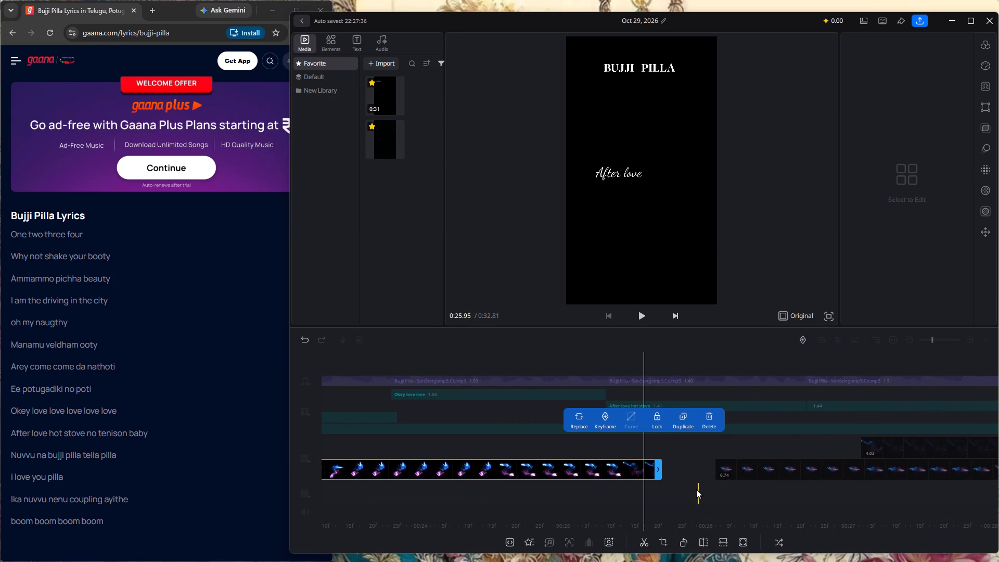
left_click_drag(789, 471, 780, 469)
left_click(780, 469)
left_click_drag(780, 469, 718, 472)
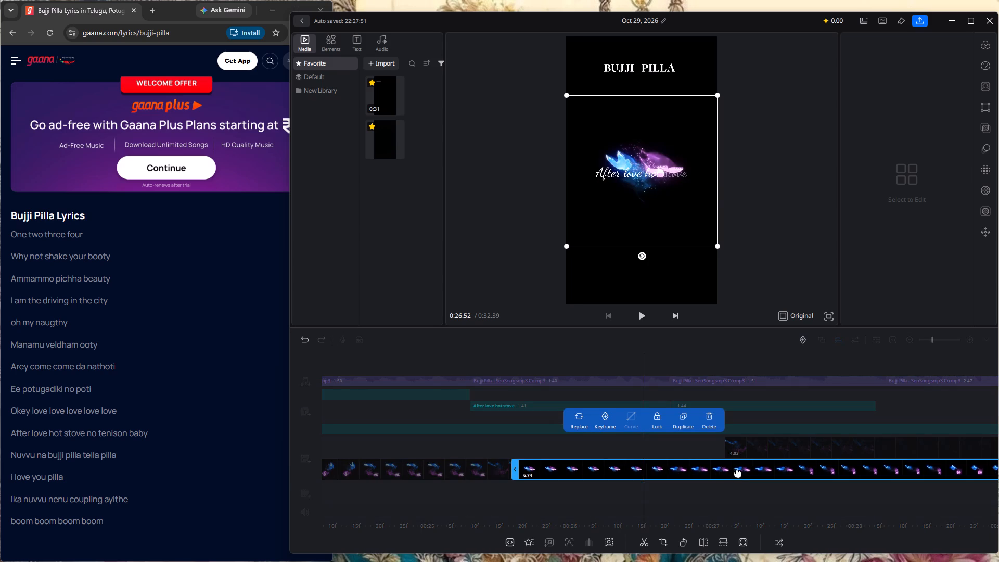
Delete the leftover 4.03-second clip stacked above the final butterfly clip.
key("Right")
key("Right")
key("Right")
key("Right")
key("Right")
key("Right")
key("Right")
key("Right")
key("Right")
key("Right")
key("Right")
key("Right")
key("Right")
key("Right")
key("Right")
key("Right")
key("Right")
key("Right")
key("Right")
key("Right")
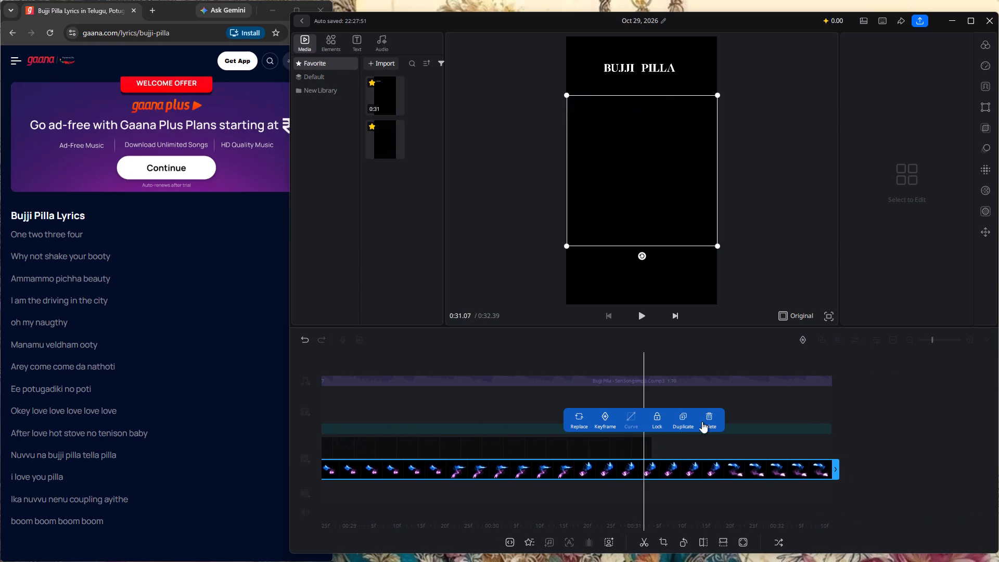
left_click(574, 440)
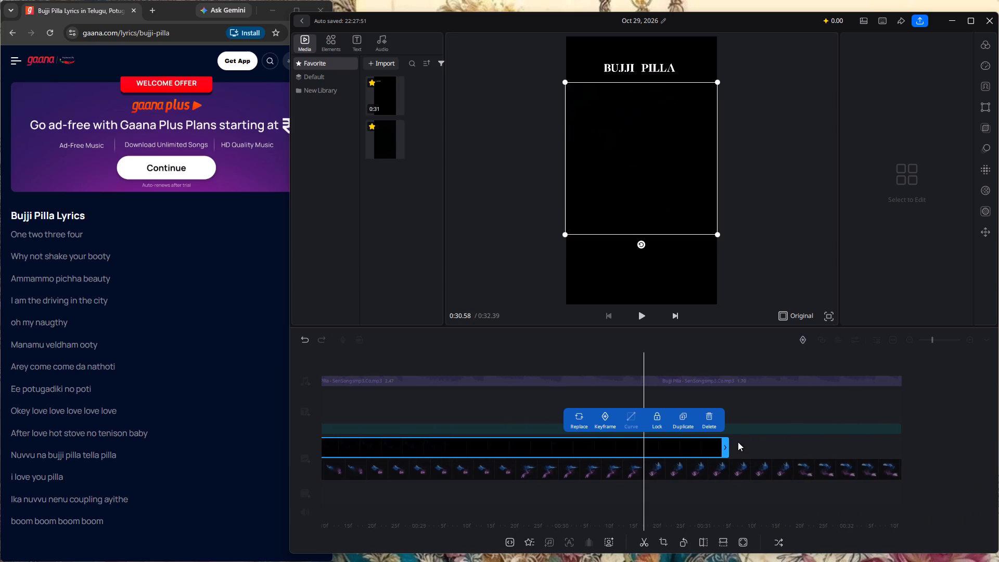
left_click(718, 425)
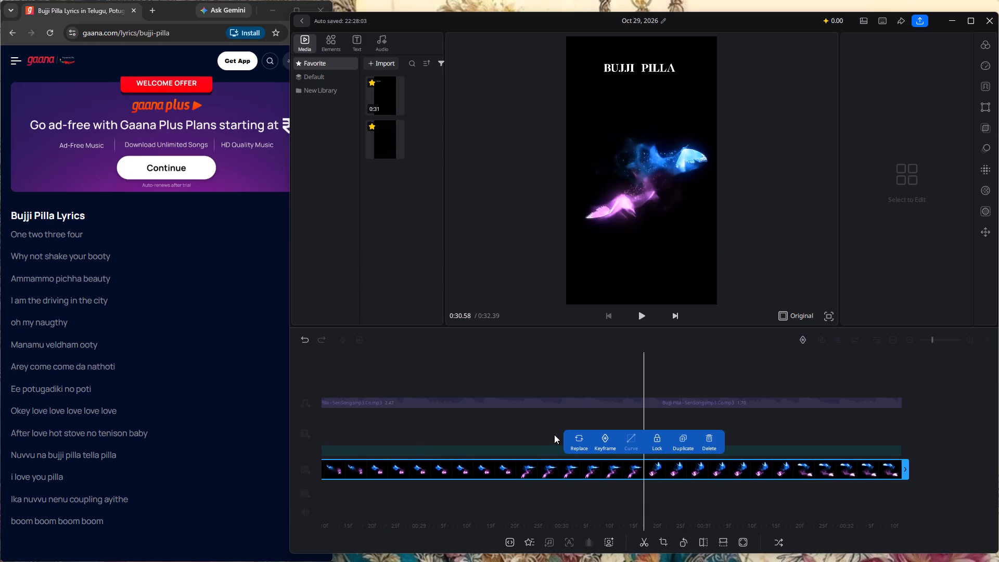
Play the section around the "no tenison baby" lyric to check where that line ends in the song.
left_click(910, 339)
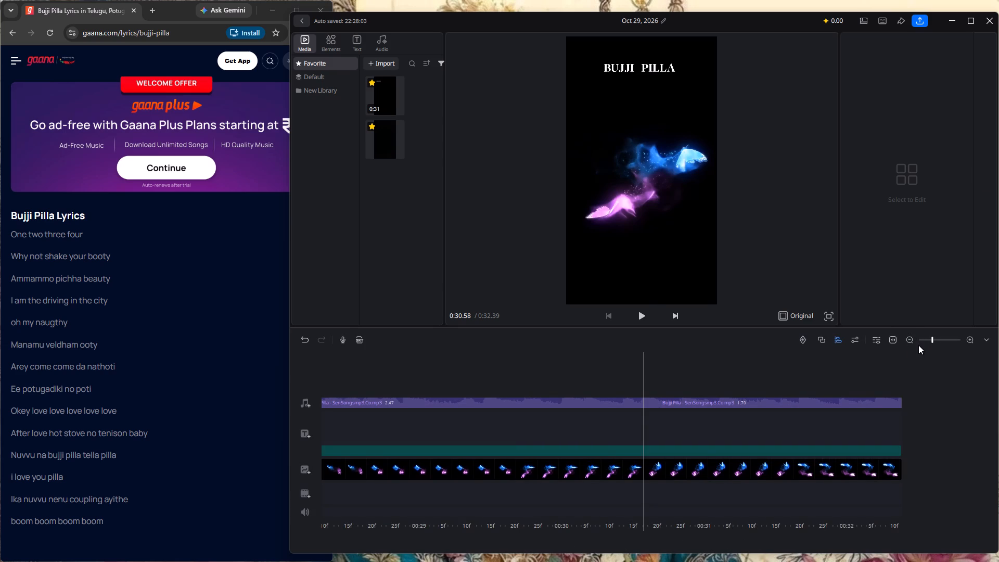
left_click(911, 343)
left_click(911, 343)
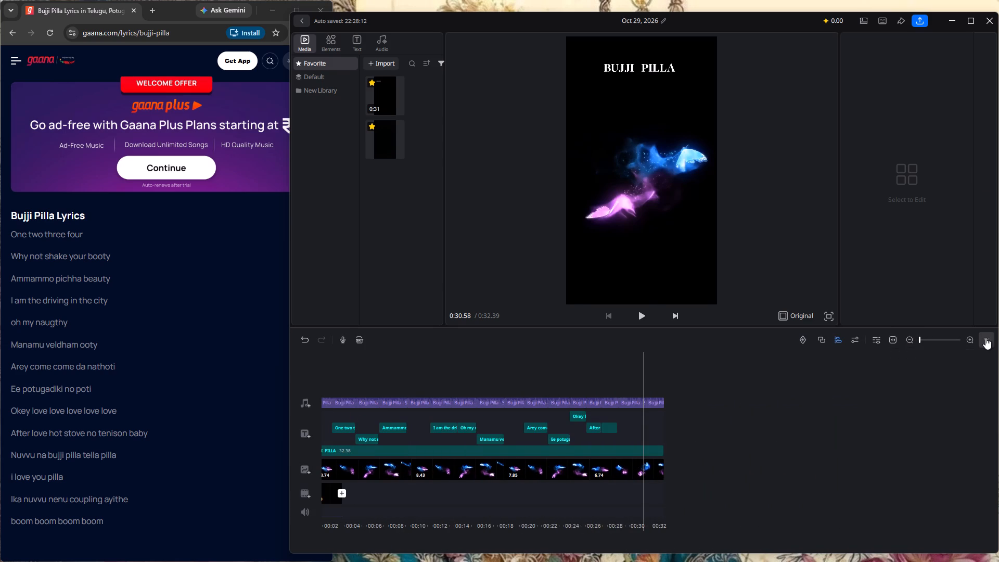
left_click(969, 343)
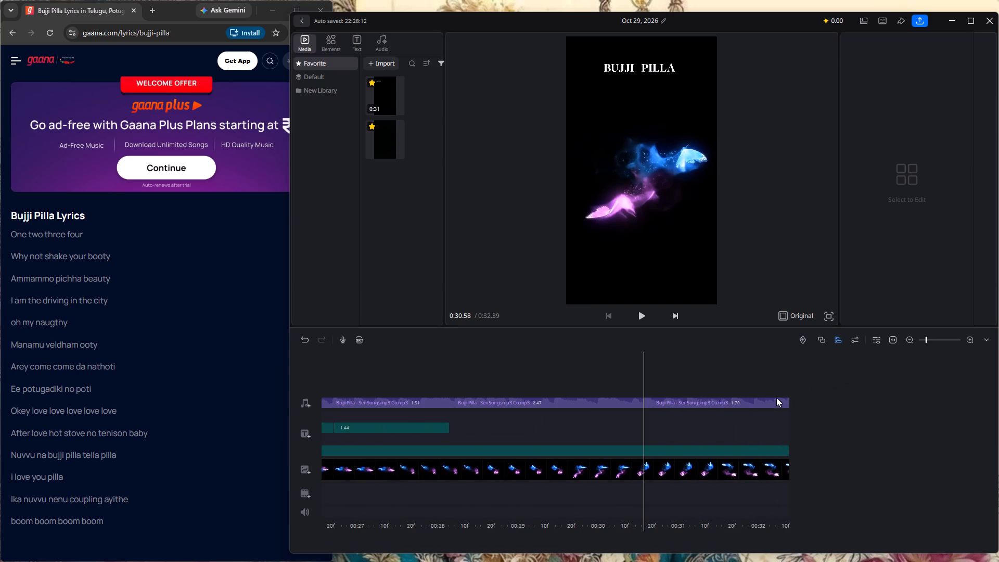
left_click(385, 425)
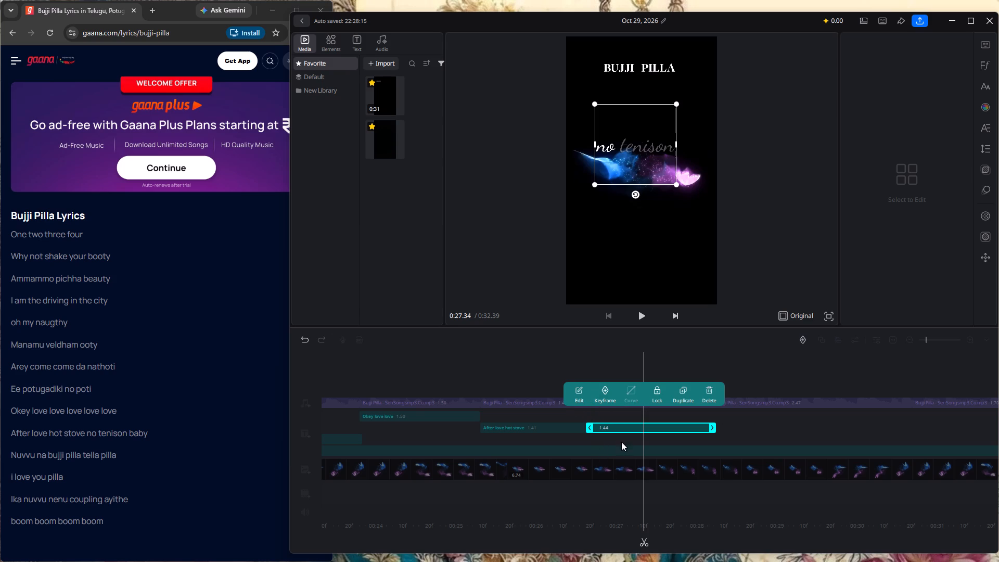
left_click(652, 316)
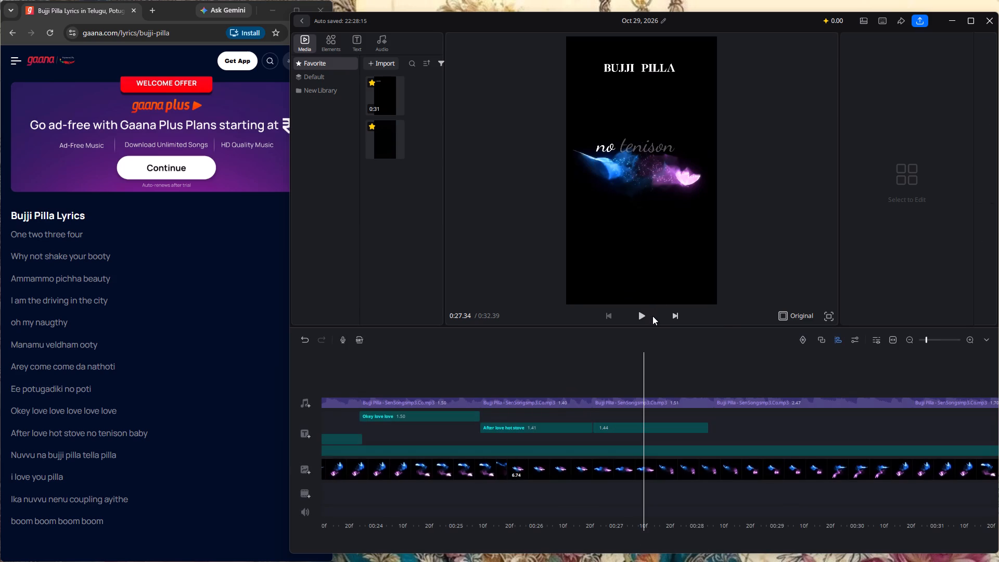
left_click(644, 316)
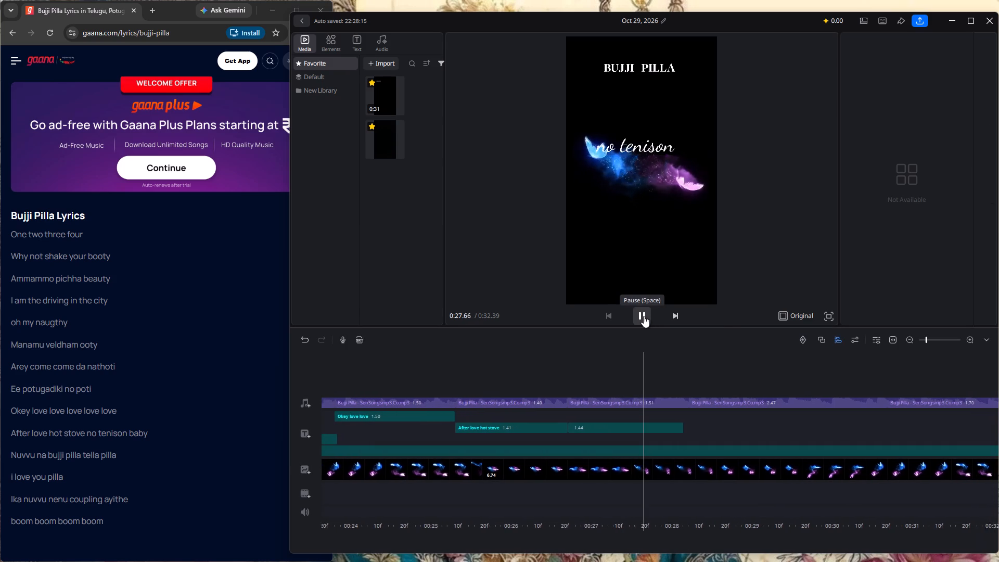
left_click(644, 316)
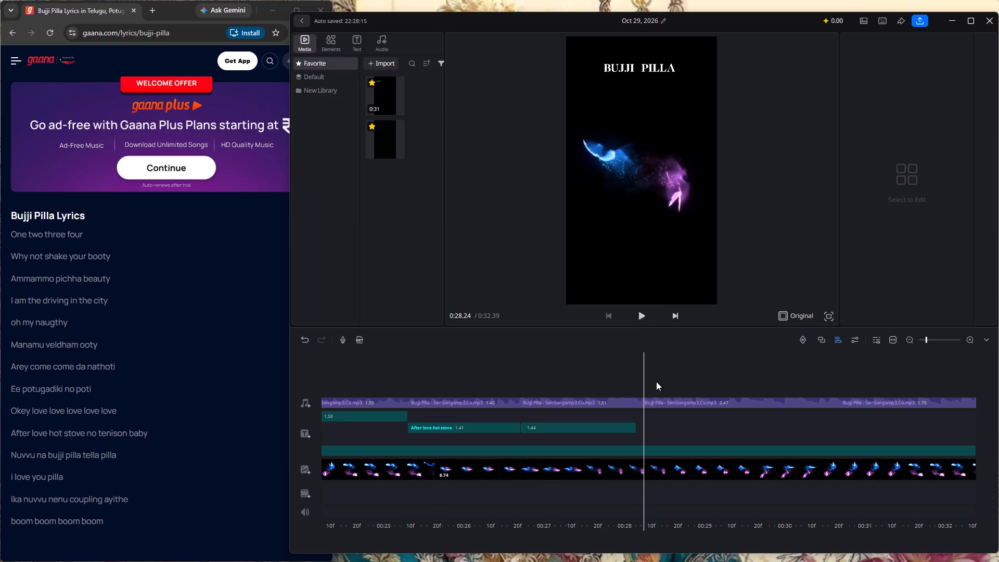
Duplicate the "Okey love love" text clip and place the copy directly after the "no tenison baby" lyric clip.
left_click(609, 429)
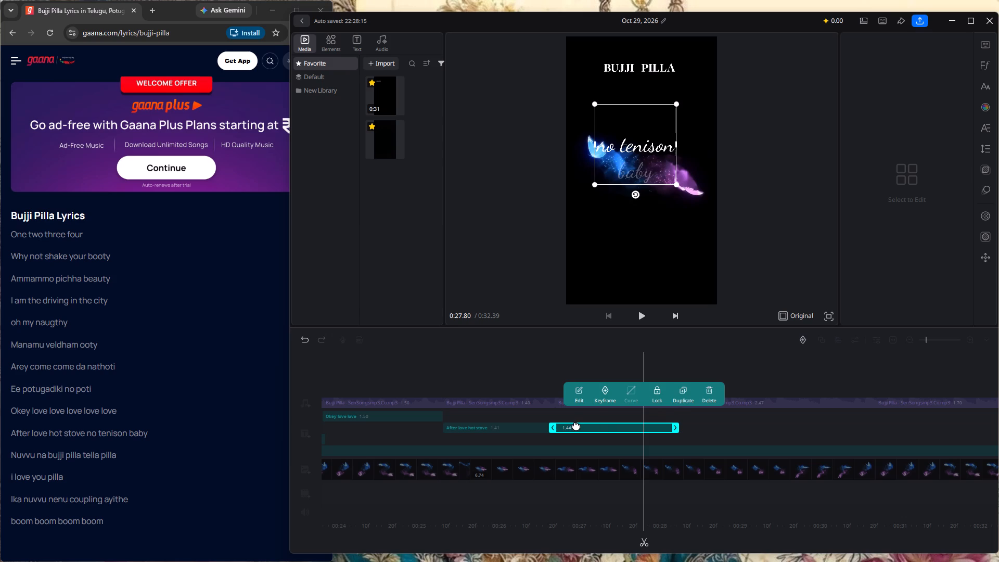
left_click(421, 408)
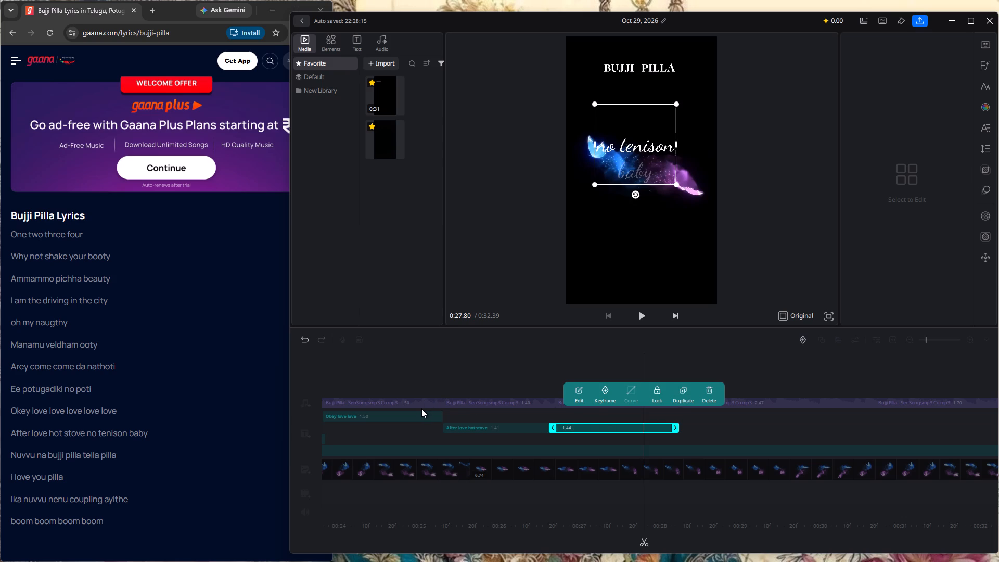
left_click(419, 419)
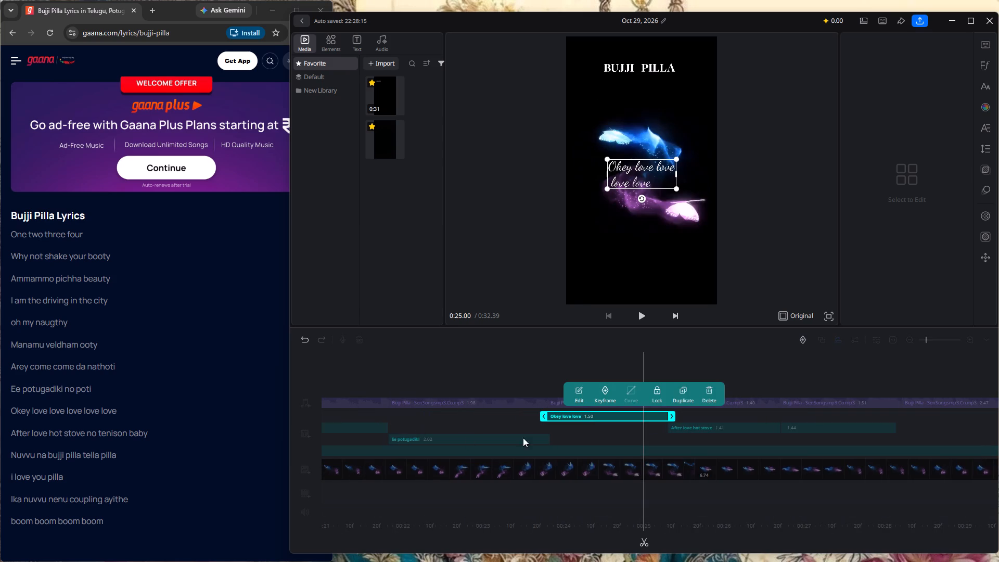
left_click(691, 400)
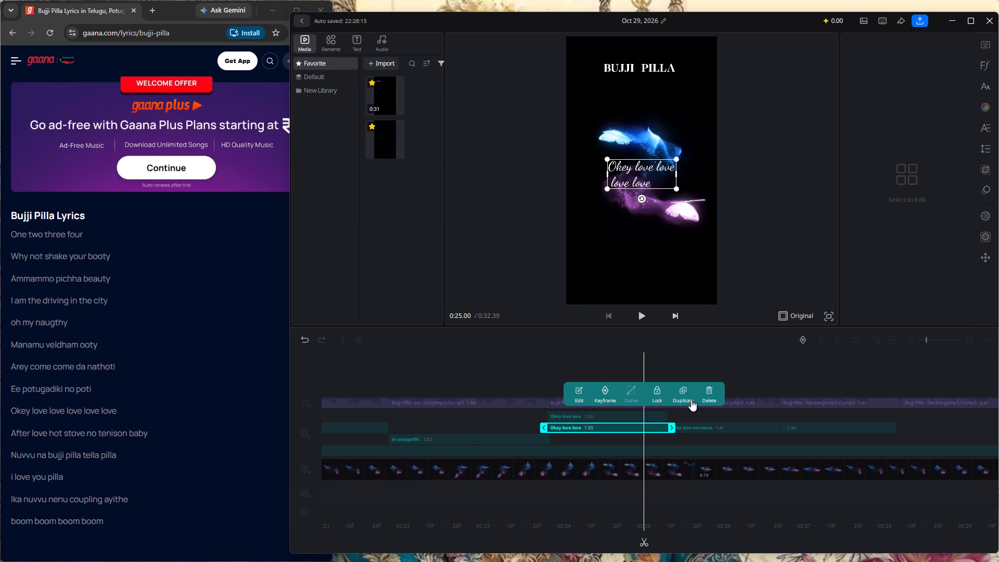
left_click_drag(638, 429, 984, 432)
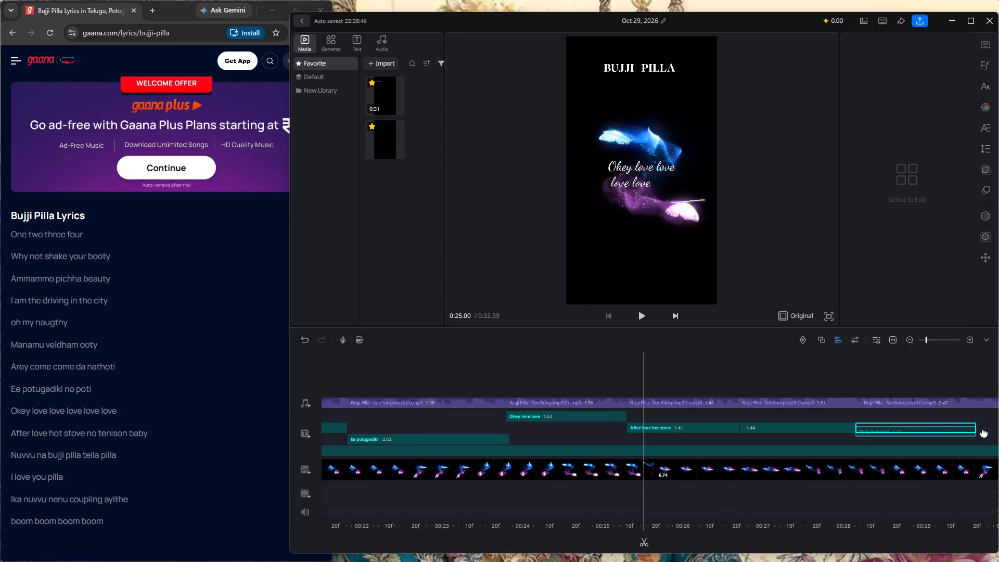
left_click_drag(984, 432, 984, 429)
left_click_drag(966, 424, 924, 411)
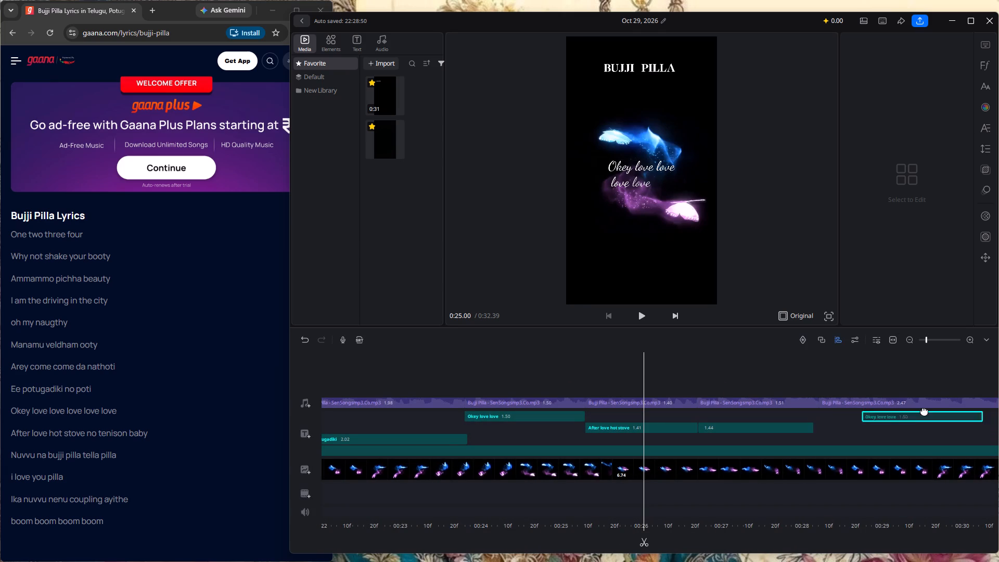
left_click_drag(924, 411, 888, 411)
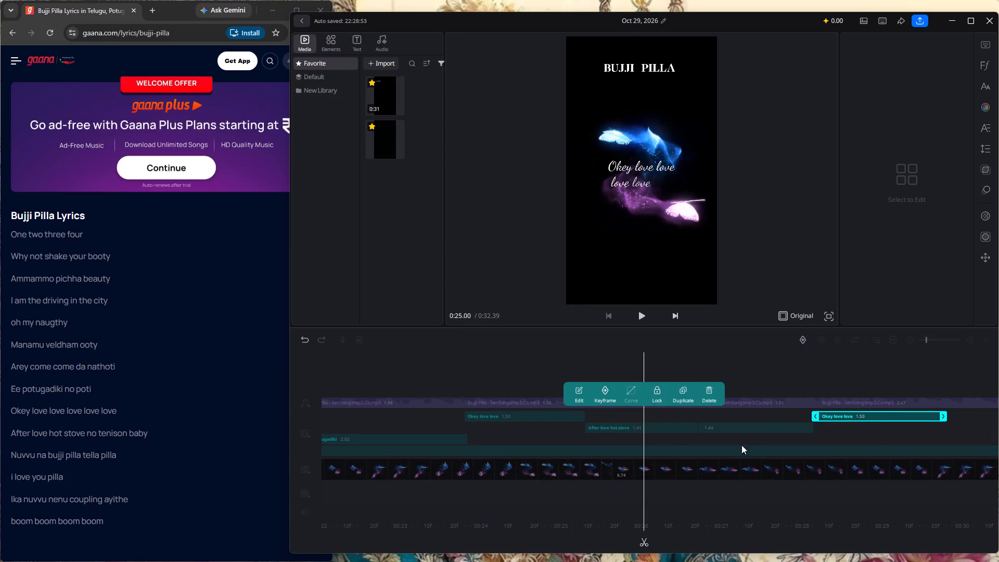
Replace the duplicated clip's text with "Nuvvu na Bujji Pilla tella Pilla".
left_click(582, 391)
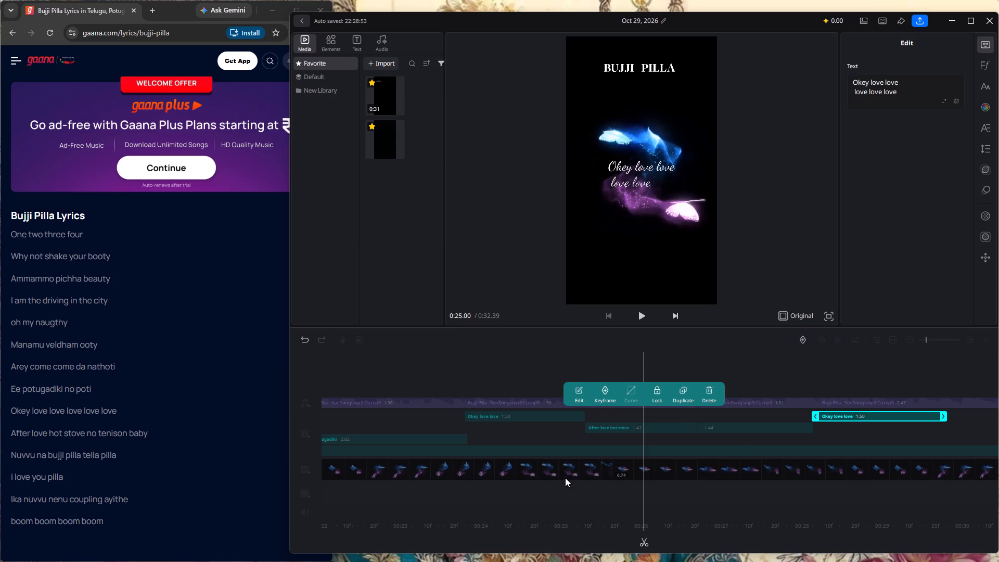
left_click(920, 83)
key("Down")
key("BackSpace")
key("BackSpace")
key("BackSpace")
key("BackSpace")
key("BackSpace")
key("BackSpace")
key("BackSpace")
key("BackSpace")
key("BackSpace")
key("BackSpace")
key("BackSpace")
key("BackSpace")
key("BackSpace")
key("BackSpace")
key("BackSpace")
key("BackSpace")
key("BackSpace")
key("BackSpace")
key("BackSpace")
key("BackSpace")
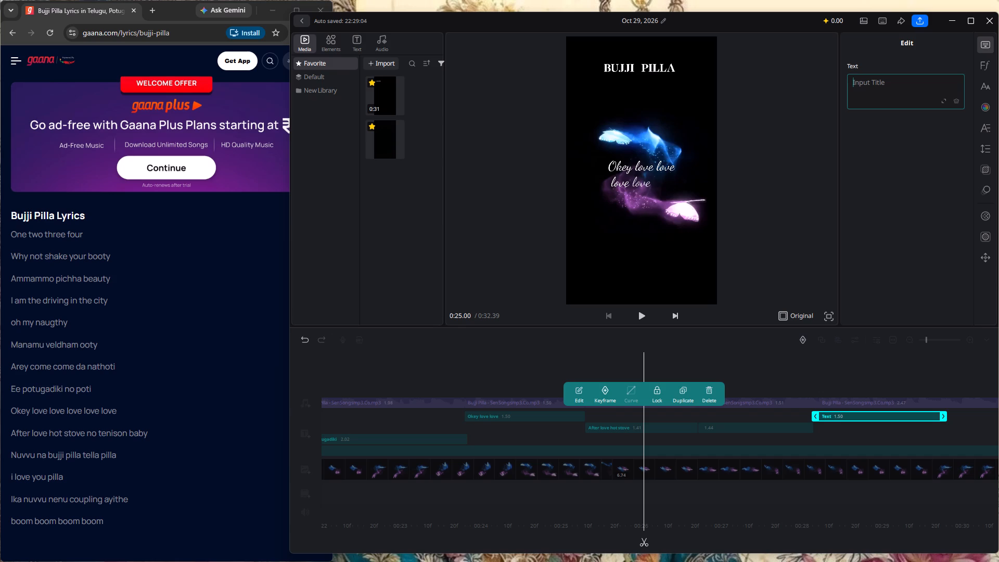
type("Nuvv")
key("u")
key("space")
type("na")
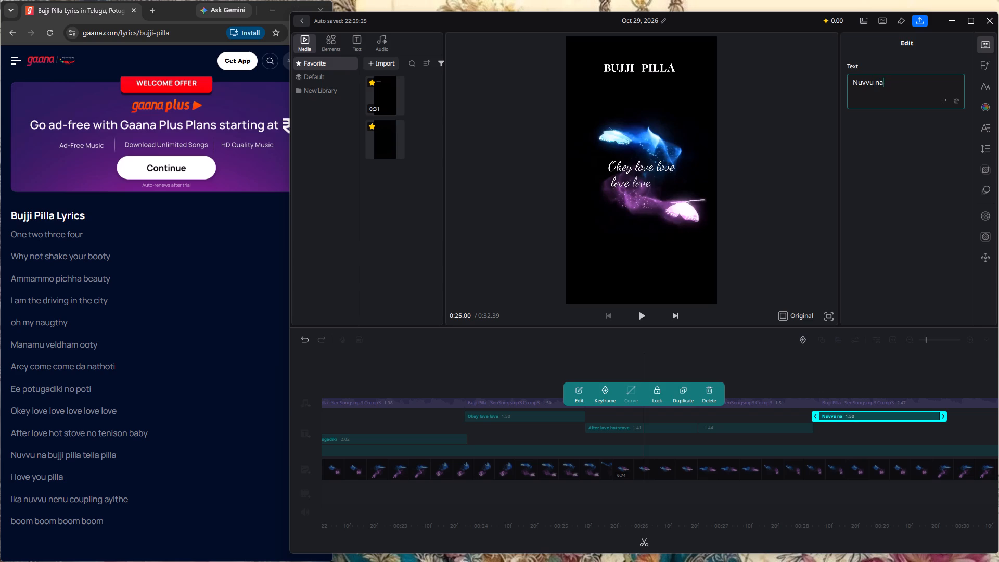
key("space")
key("shift+b")
key("u")
type("jji")
key("space")
key("p")
key("BackSpace")
type("Pi")
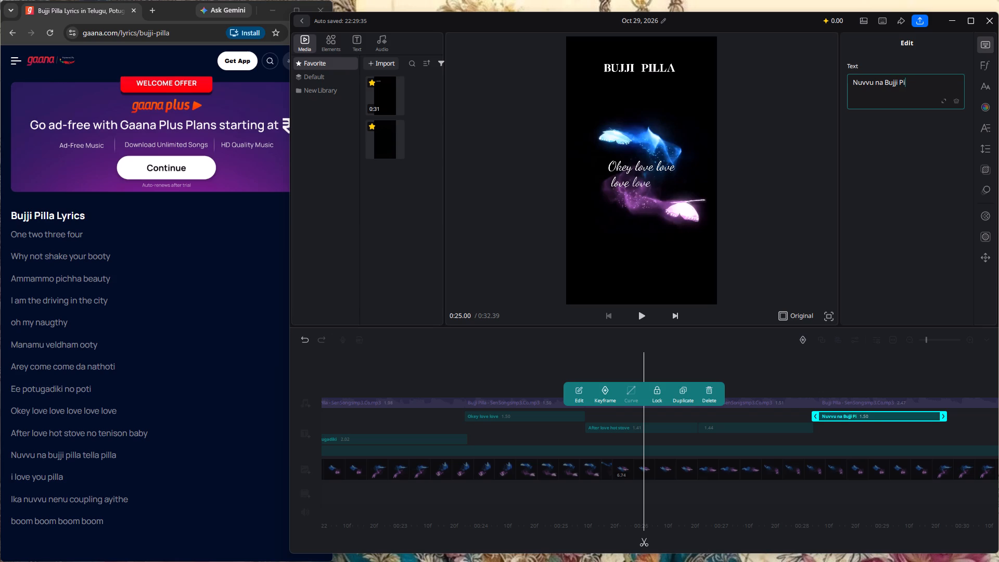
type("lla")
key("space")
type("tella")
key("space")
type("Pilla")
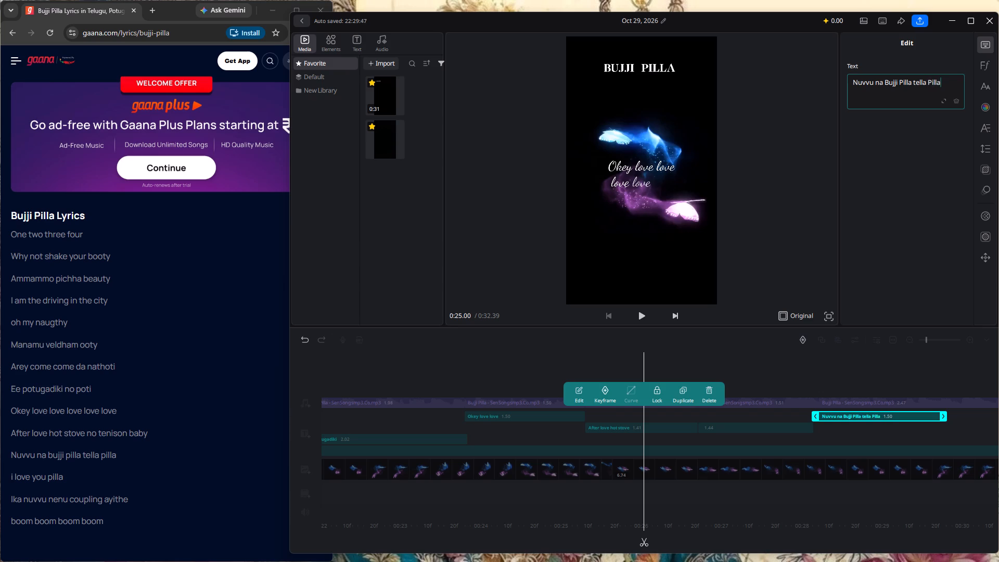
key("Right")
left_click_drag(689, 373, 445, 322)
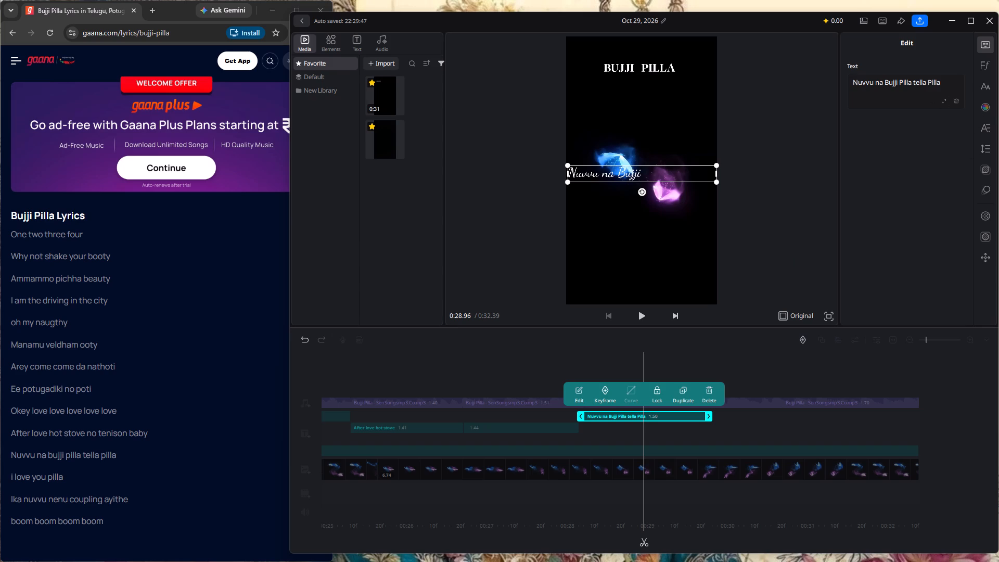
Break the "Nuvvu na Bujji Pilla tella Pilla" lyric into two lines after "Bujji Pilla".
left_click(882, 84)
key("Right")
key("Right")
key("Right")
key("Right")
key("Right")
key("Right")
key("Right")
key("Right")
key("Right")
key("Right")
key("Right")
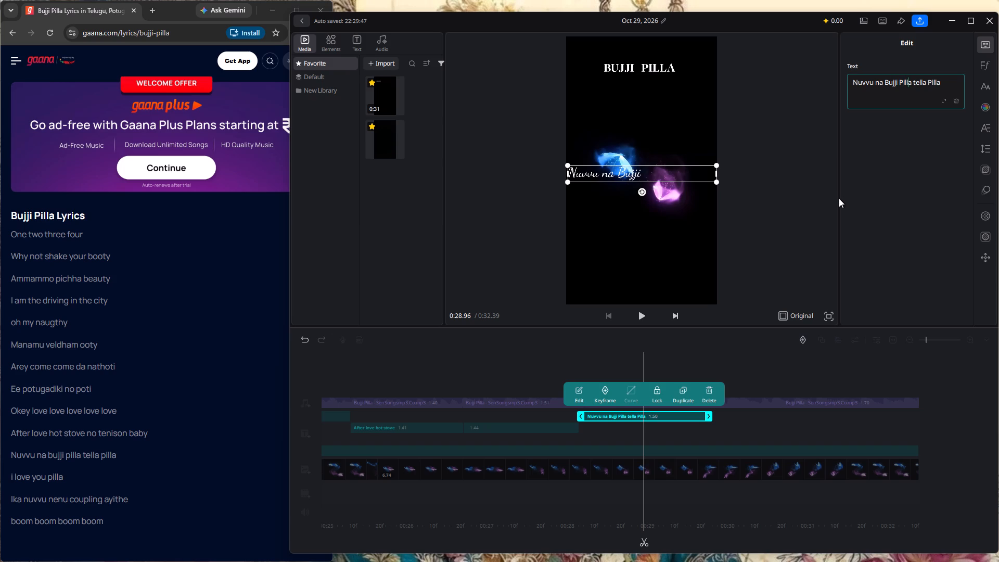
key("Right")
key("Return")
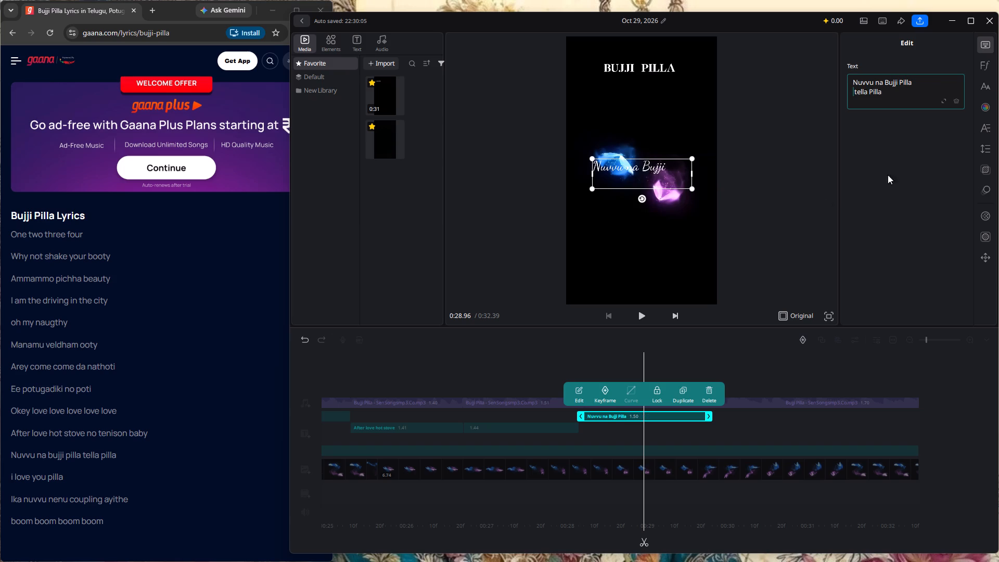
Play through the "Nuvvu na Bujji Pilla" lyric and lengthen its text clip to 2.47 seconds to match the audio segment above.
left_click(642, 321)
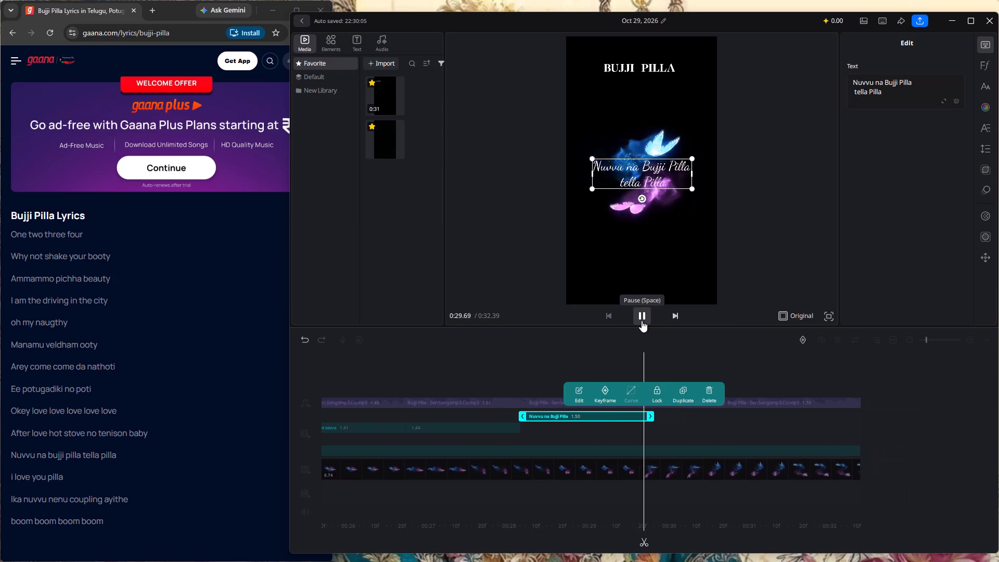
left_click(642, 321)
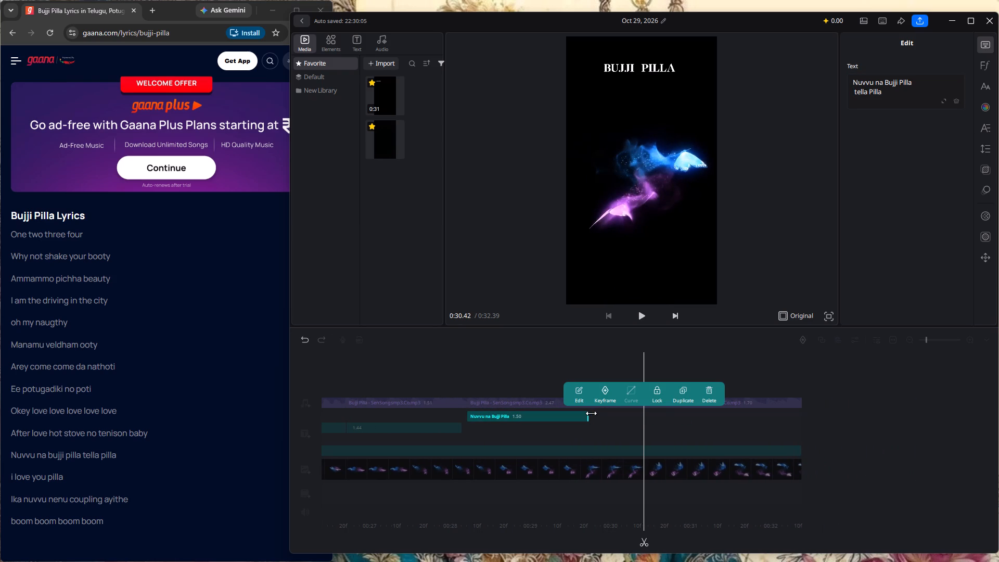
left_click_drag(589, 418, 589, 420)
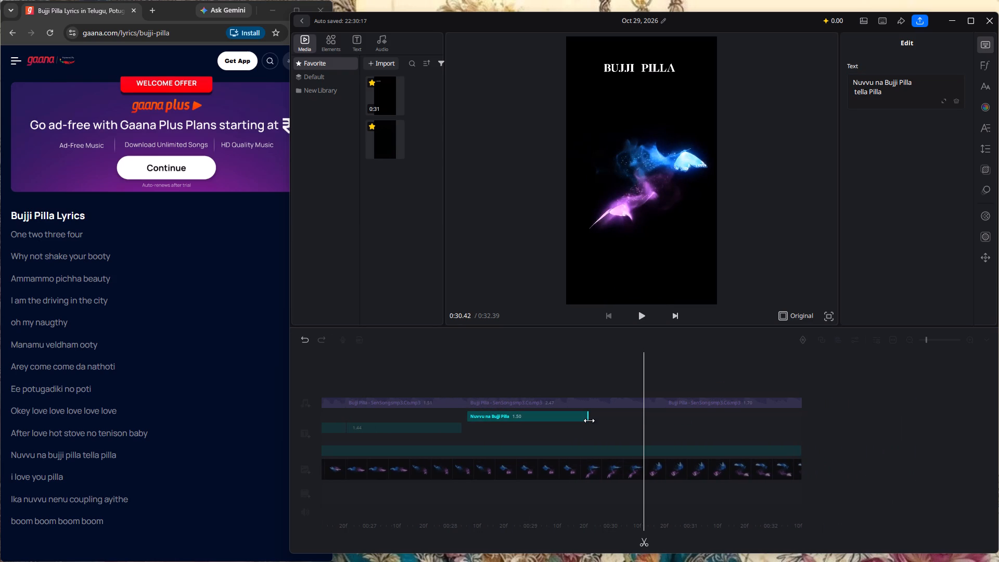
left_click_drag(589, 420, 598, 420)
left_click_drag(598, 420, 652, 417)
left_click_drag(587, 359, 793, 367)
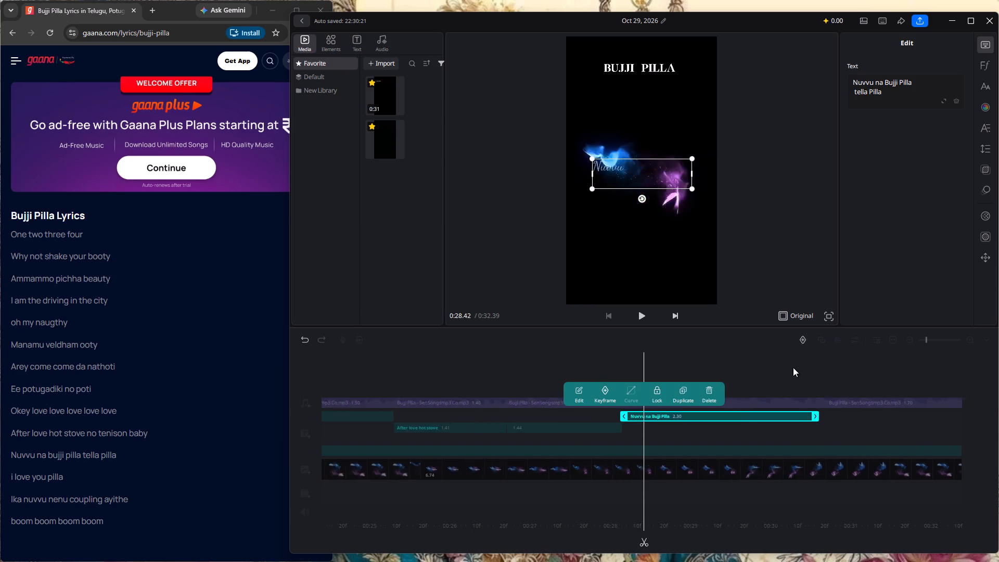
left_click_drag(793, 367, 877, 373)
left_click(636, 315)
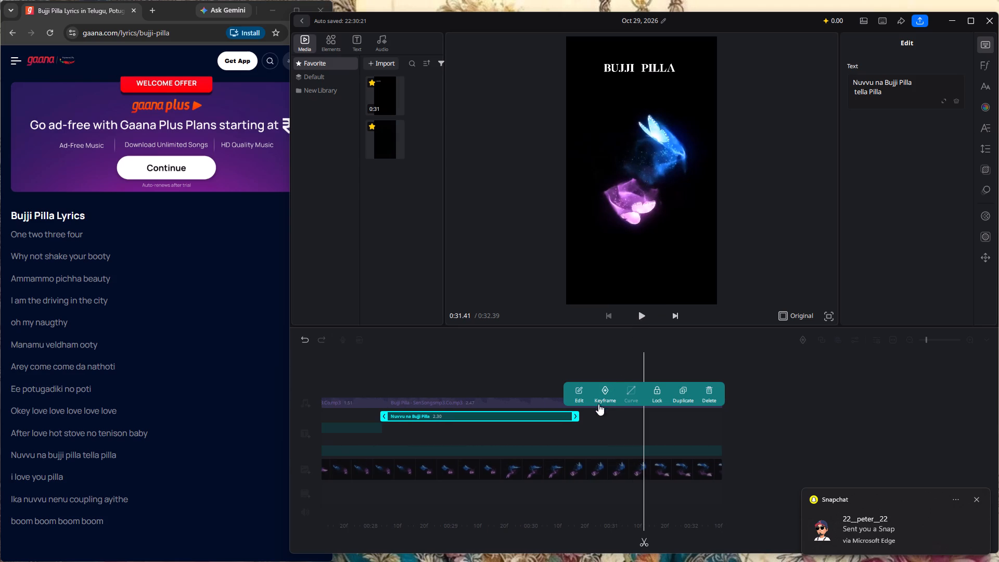
left_click(583, 426)
left_click_drag(583, 426, 605, 431)
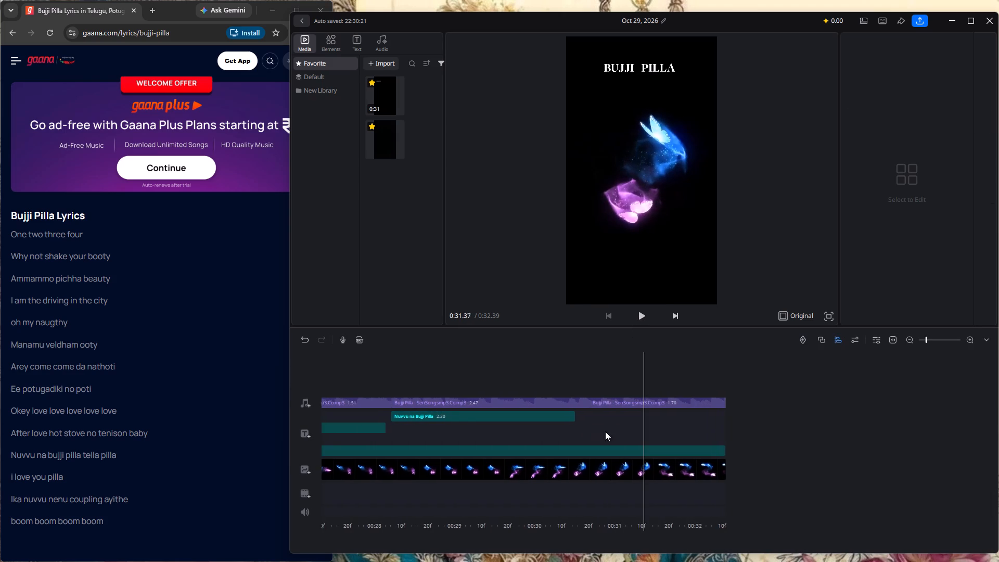
left_click_drag(605, 431, 634, 446)
left_click(613, 415)
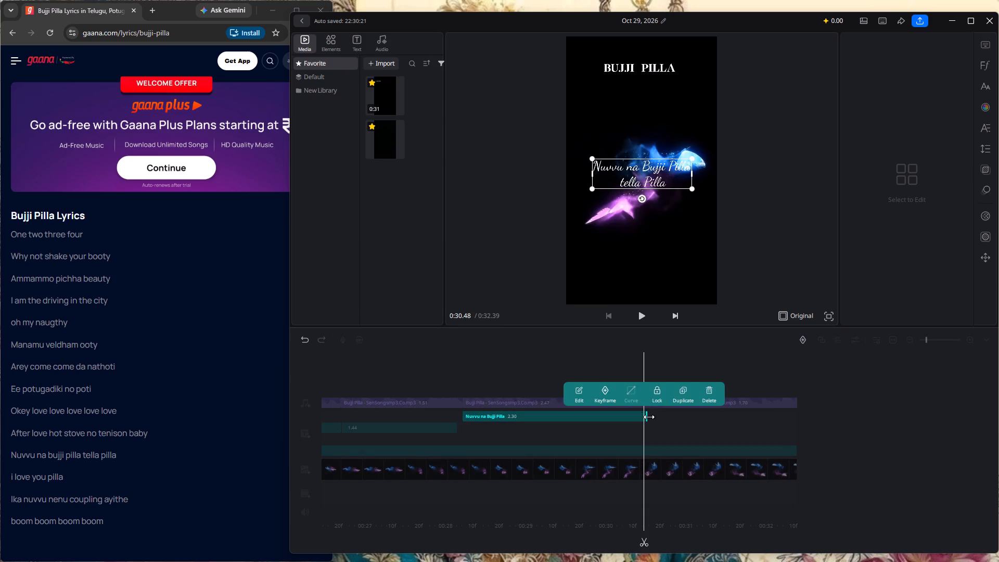
left_click_drag(649, 415, 660, 418)
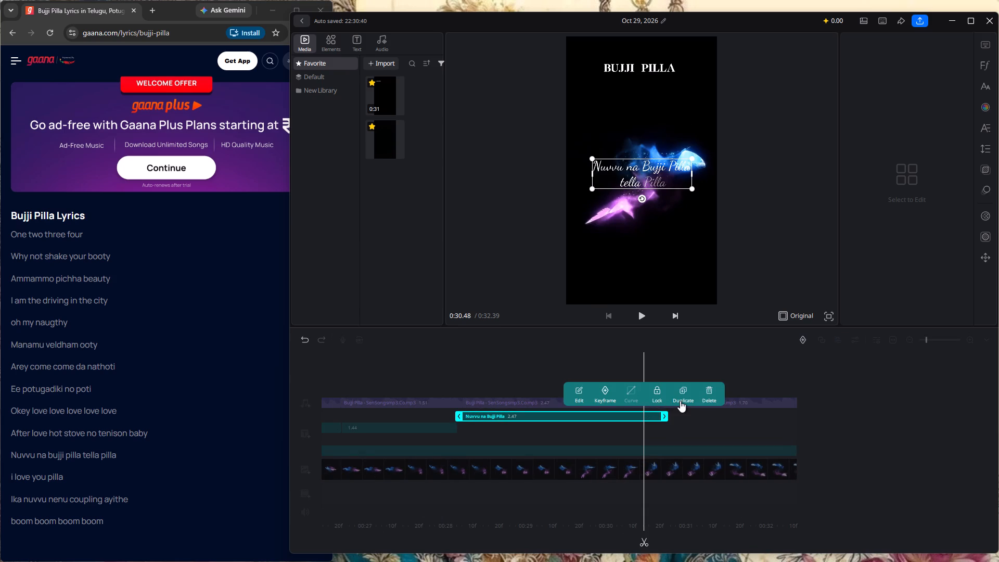
Duplicate the "Nuvvu na Bujji Pilla" text clip and place the copy directly after the original, one text row below.
left_click(680, 401)
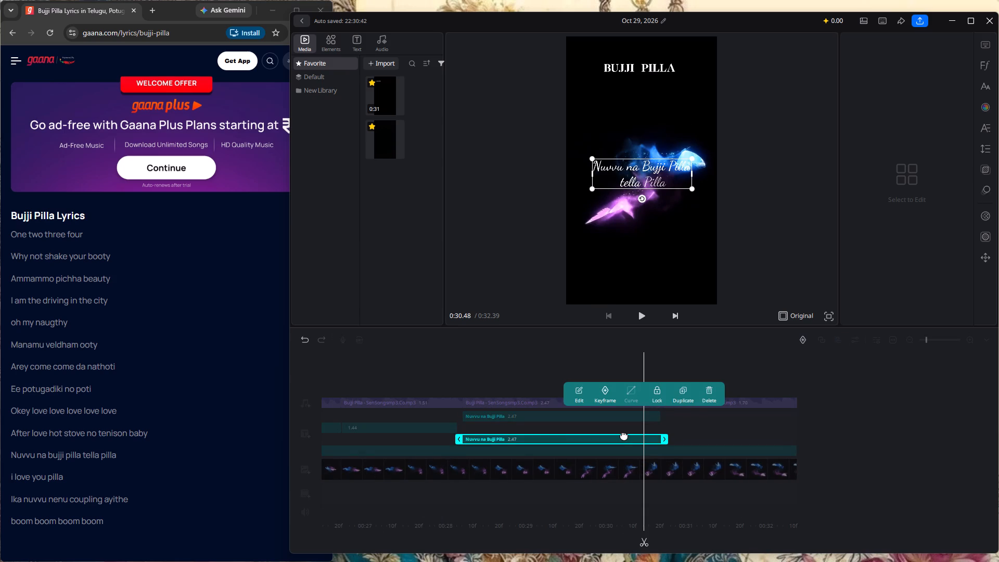
left_click_drag(624, 439, 787, 415)
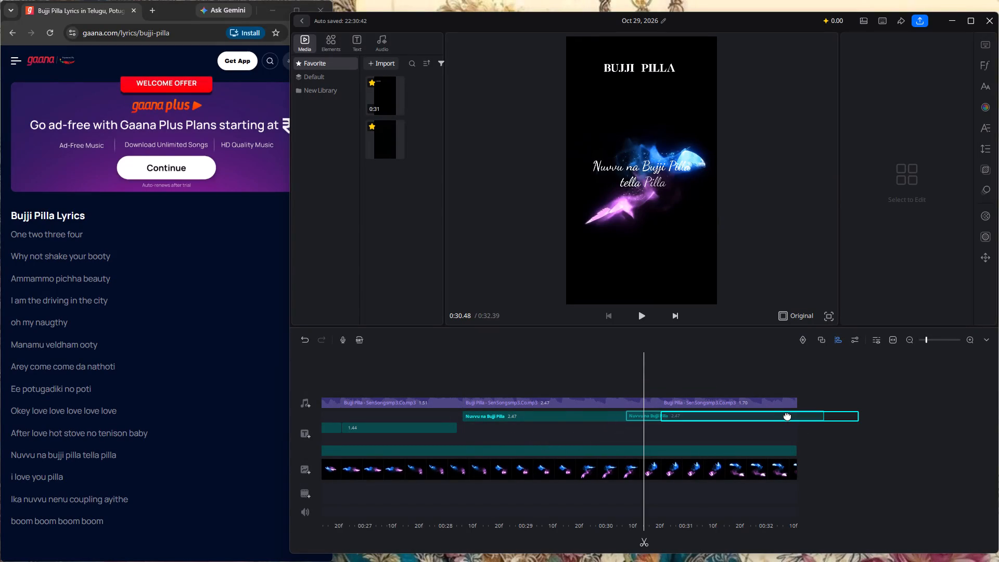
left_click_drag(787, 415, 835, 419)
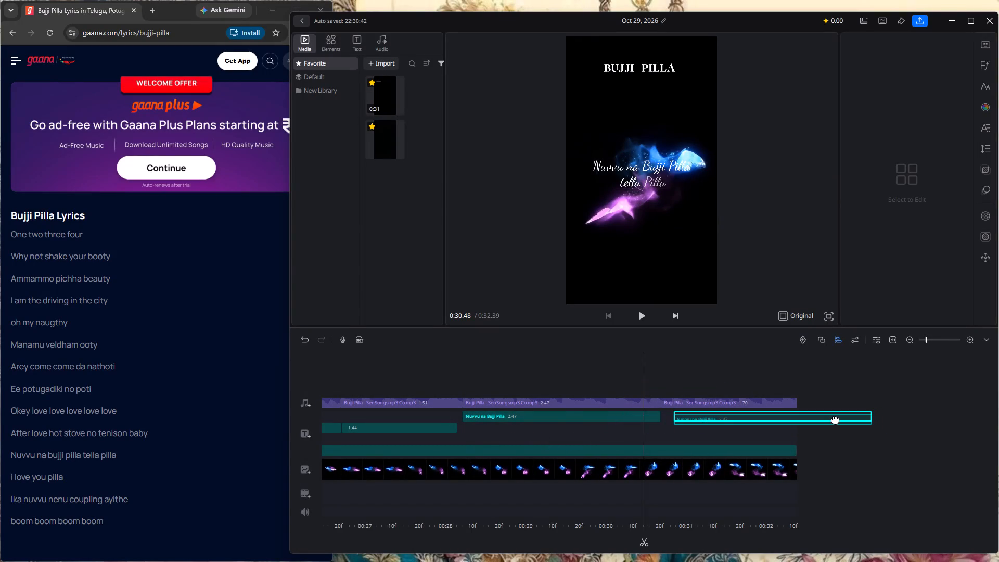
left_click_drag(835, 419, 828, 429)
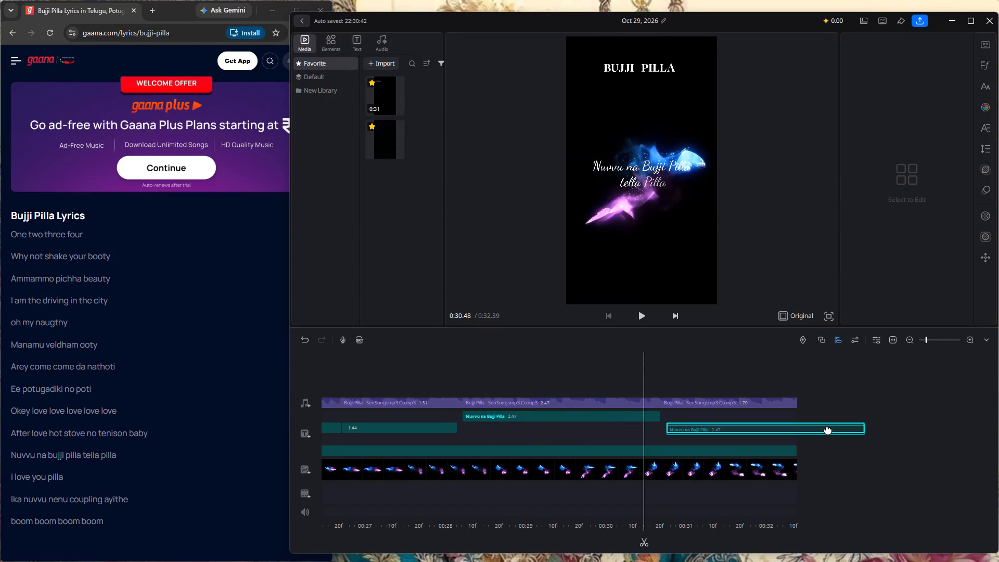
left_click_drag(828, 429, 822, 429)
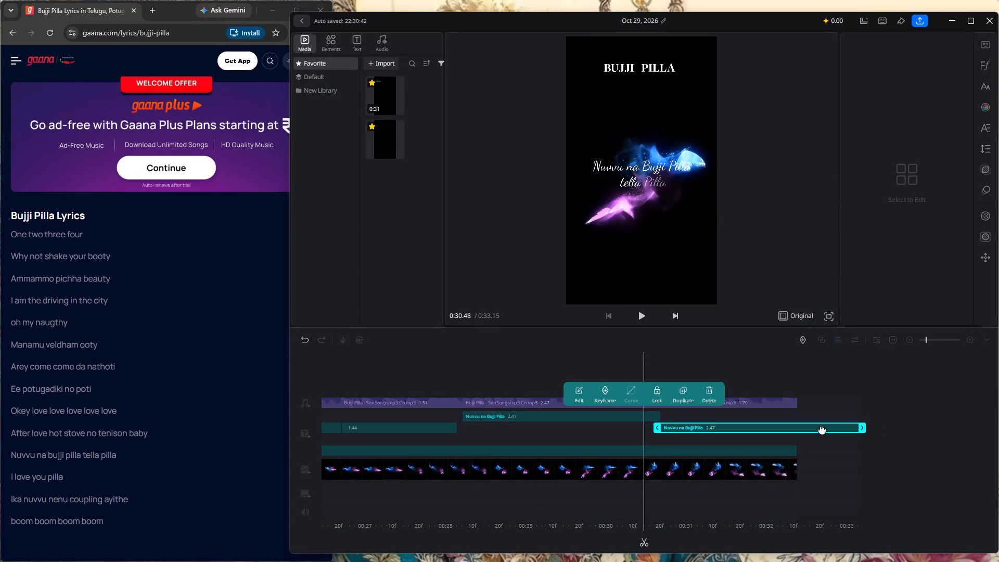
Replace the duplicated clip's text with "I love you pilla".
left_click(584, 391)
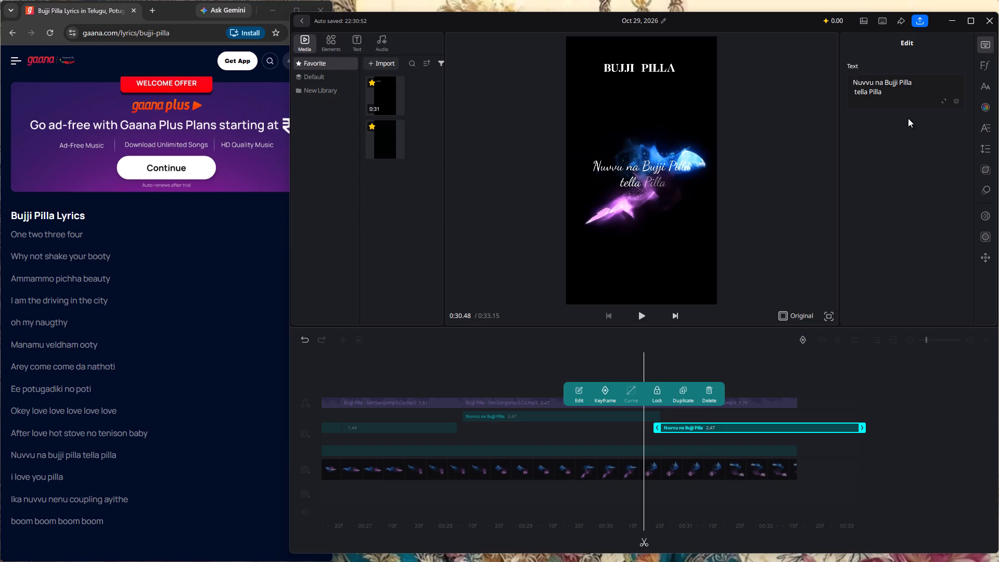
left_click(904, 96)
key("BackSpace")
key("BackSpace")
key("BackSpace")
key("BackSpace")
key("BackSpace")
key("BackSpace")
key("BackSpace")
key("BackSpace")
key("BackSpace")
key("BackSpace")
key("BackSpace")
key("BackSpace")
key("BackSpace")
key("BackSpace")
key("BackSpace")
key("BackSpace")
key("BackSpace")
key("BackSpace")
key("BackSpace")
key("BackSpace")
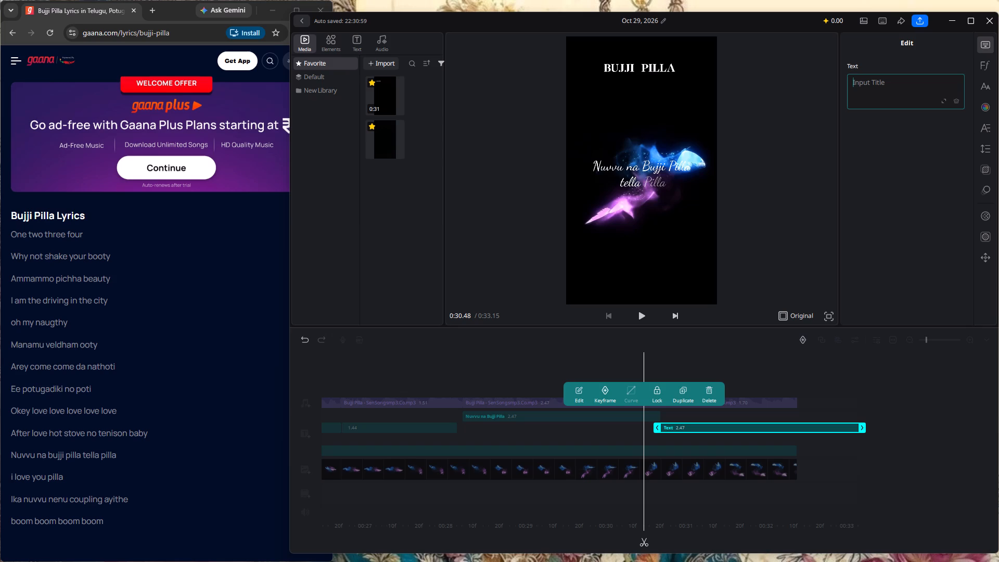
key("shift+i")
type("love")
key("space")
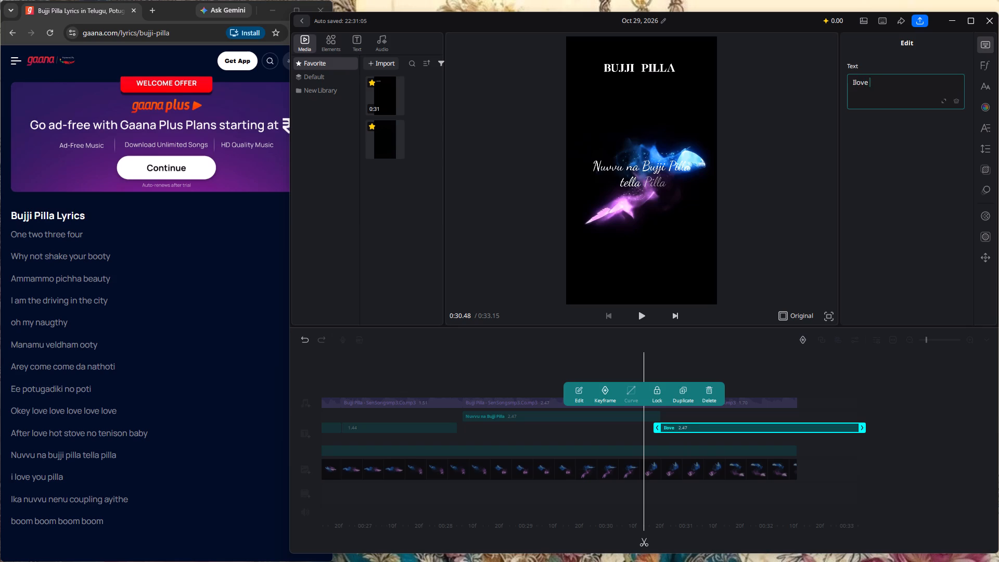
key("BackSpace")
key("BackSpace")
key("BackSpace")
key("BackSpace")
key("BackSpace")
key("space")
type("love")
key("space")
type("you pilla")
key("space")
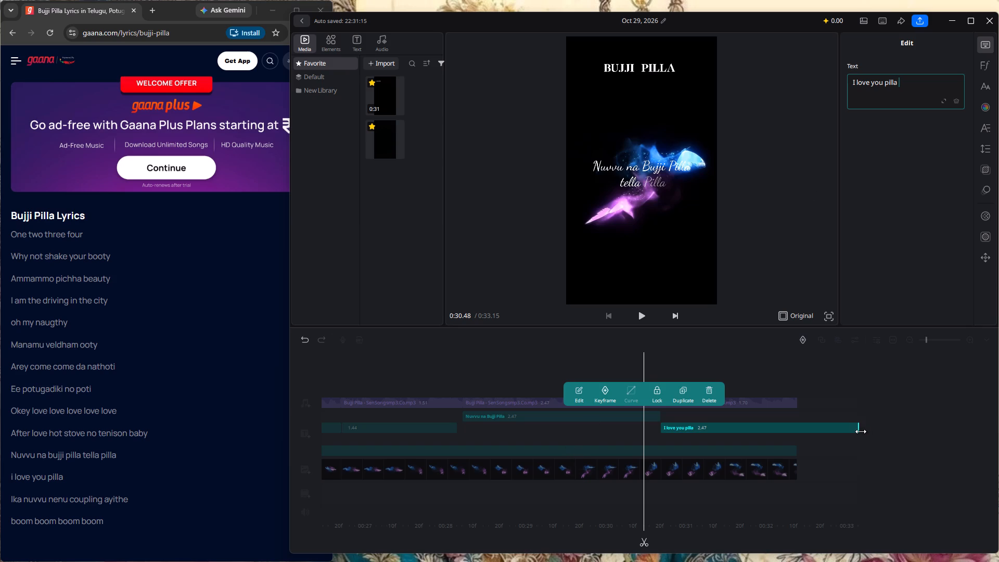
Trim the end of the "I love you pilla" clip to 1.70 seconds so it ends with the background video.
left_click_drag(861, 431, 799, 439)
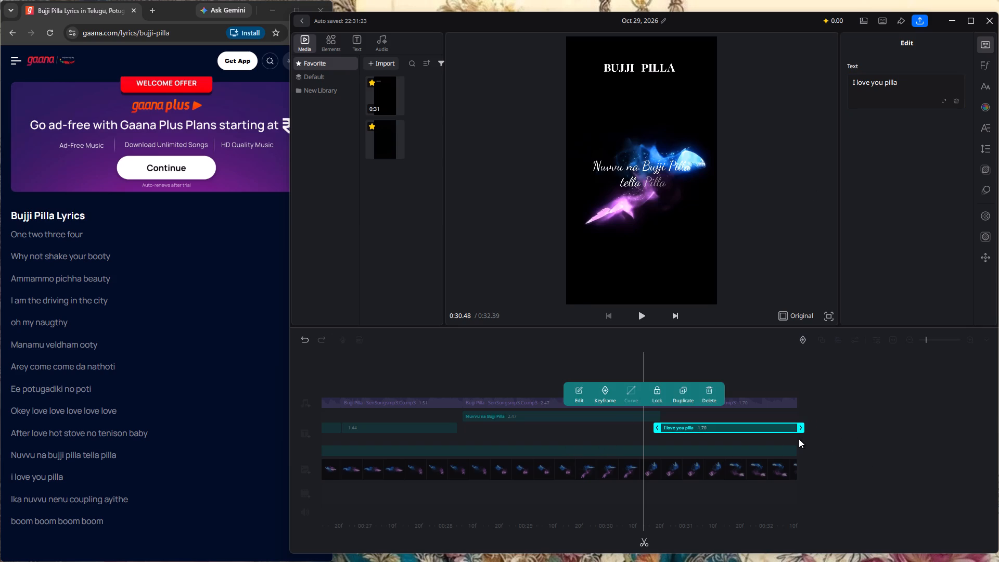
Select the "BUJJI PILLA" title clip and centre the title horizontally in the frame.
left_click(709, 452)
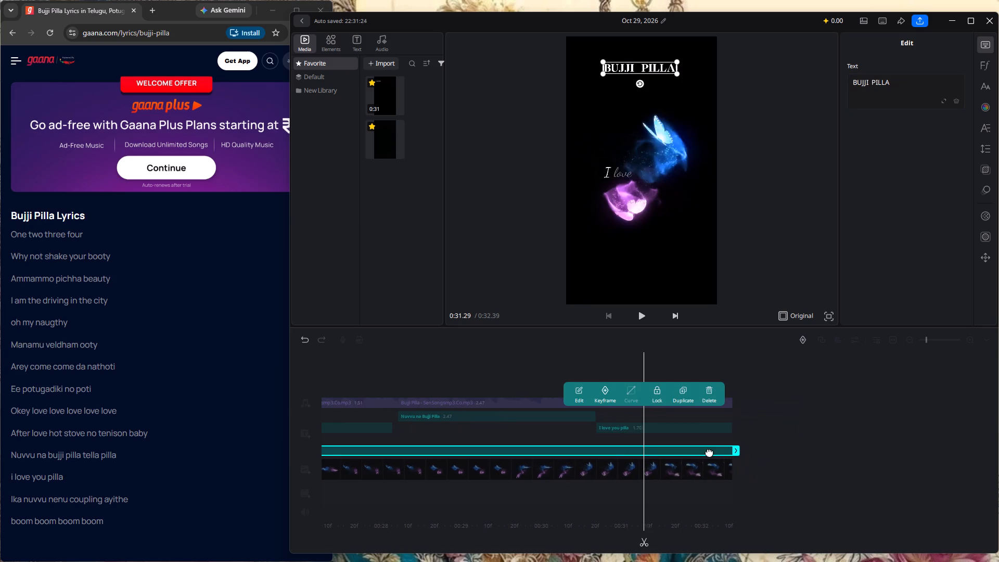
left_click(638, 66)
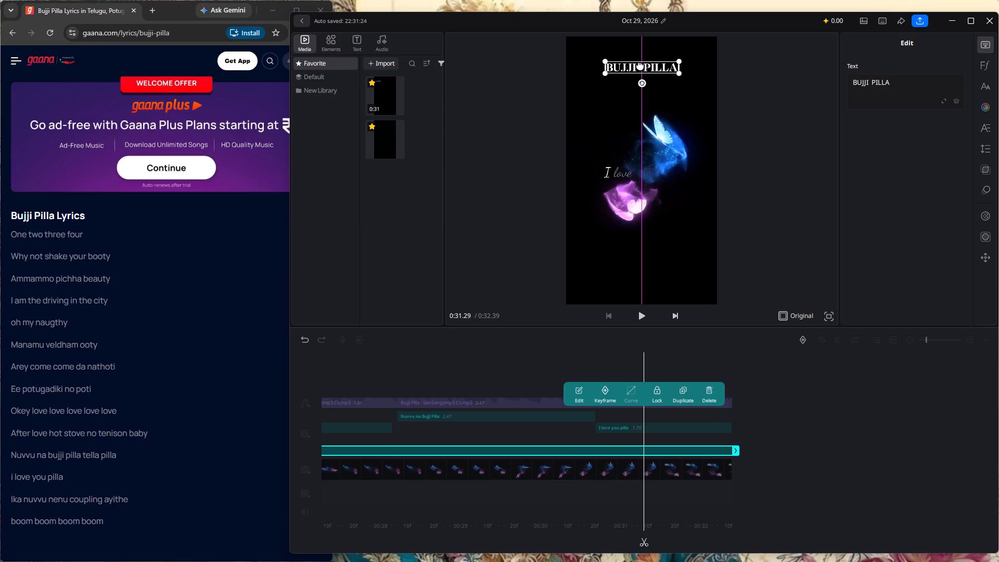
Set the "BUJJI PILLA" title's font size to the Title preset, 36.
left_click(981, 135)
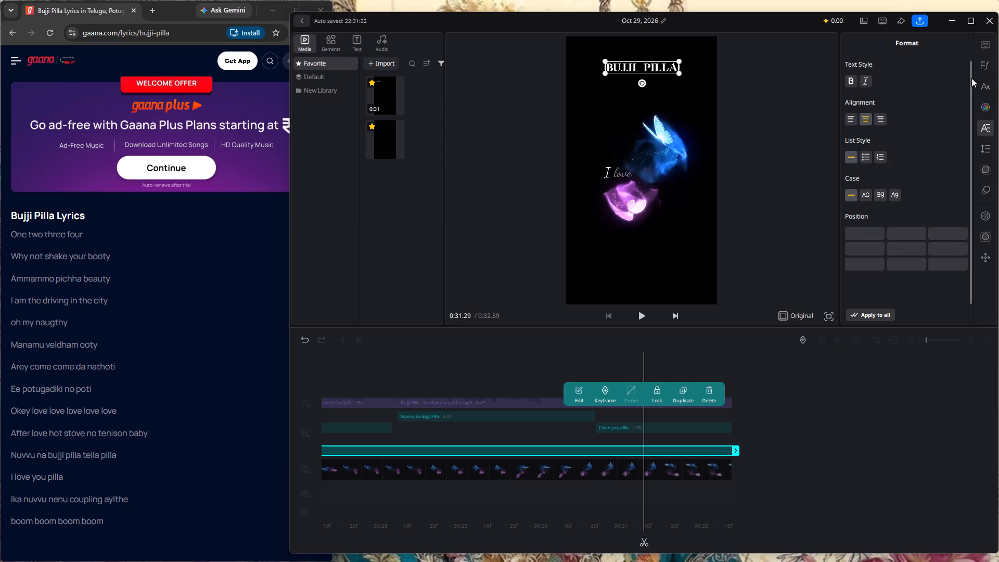
left_click(986, 83)
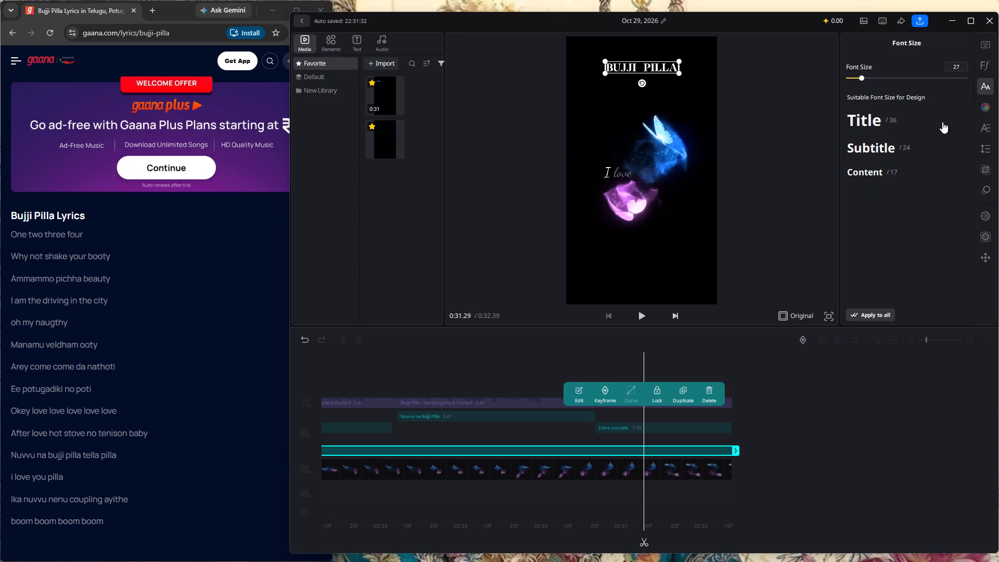
left_click(899, 118)
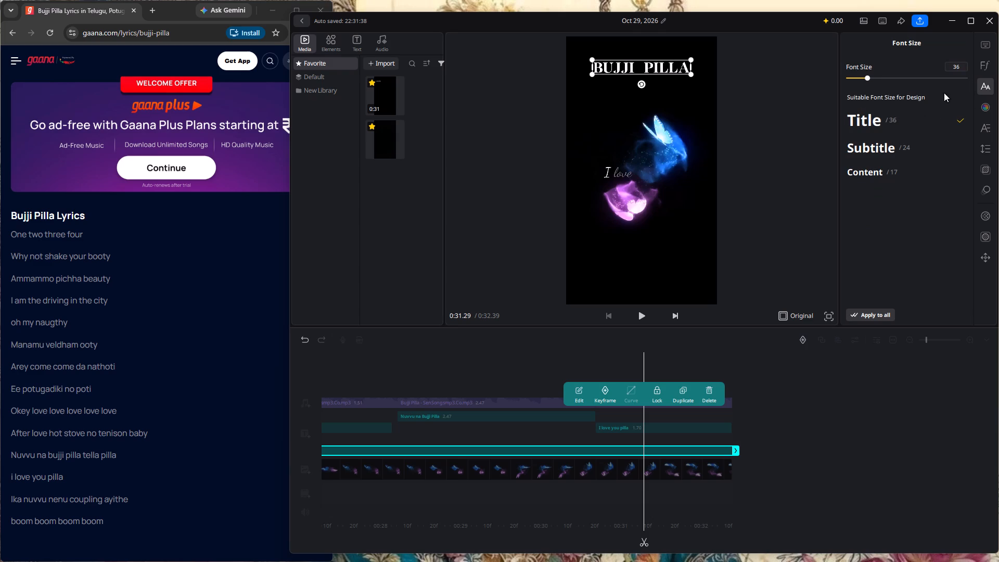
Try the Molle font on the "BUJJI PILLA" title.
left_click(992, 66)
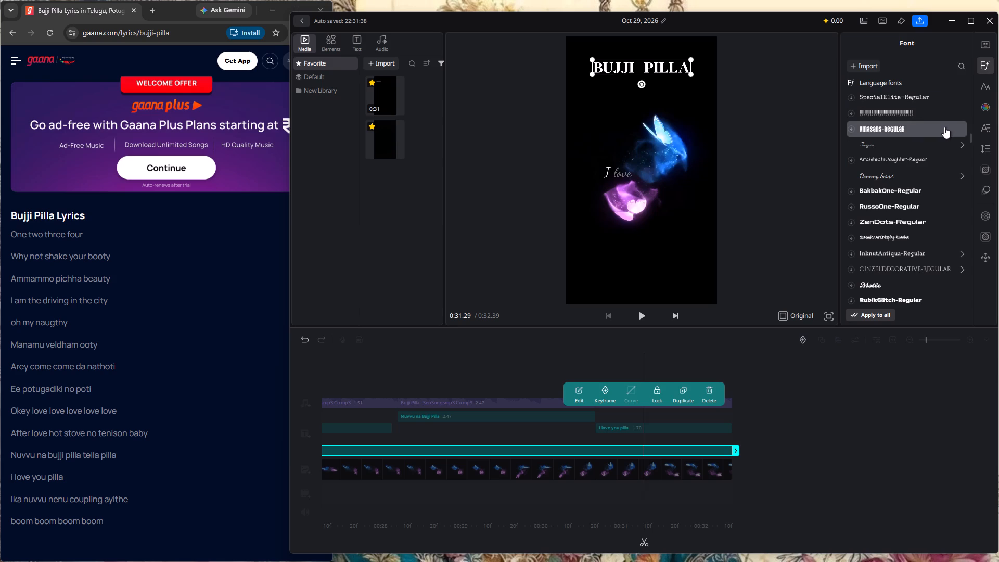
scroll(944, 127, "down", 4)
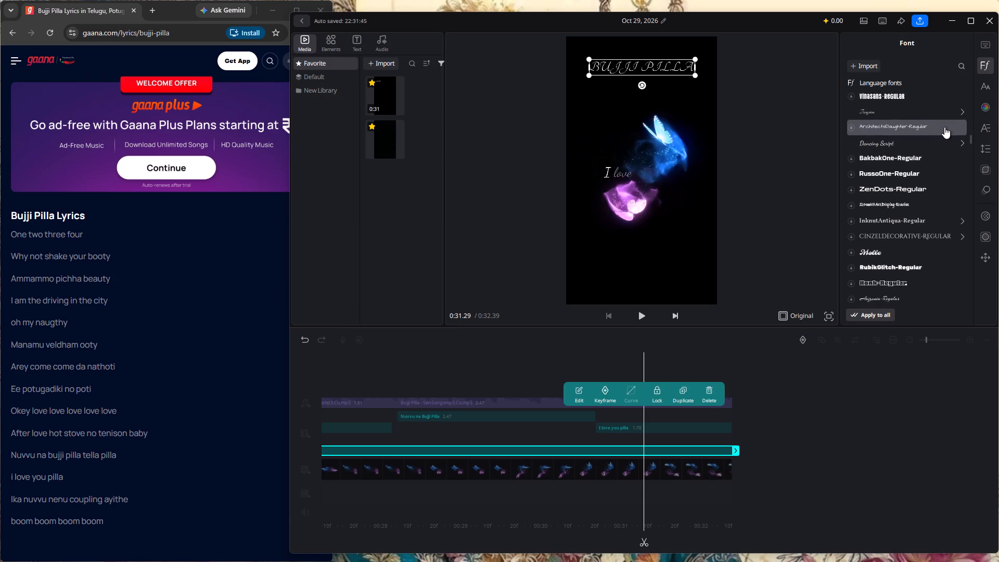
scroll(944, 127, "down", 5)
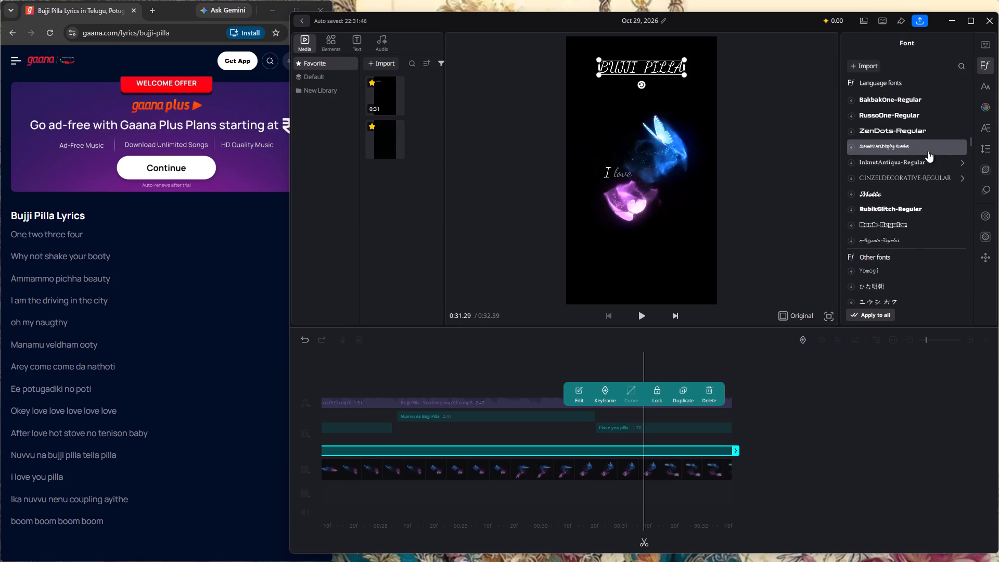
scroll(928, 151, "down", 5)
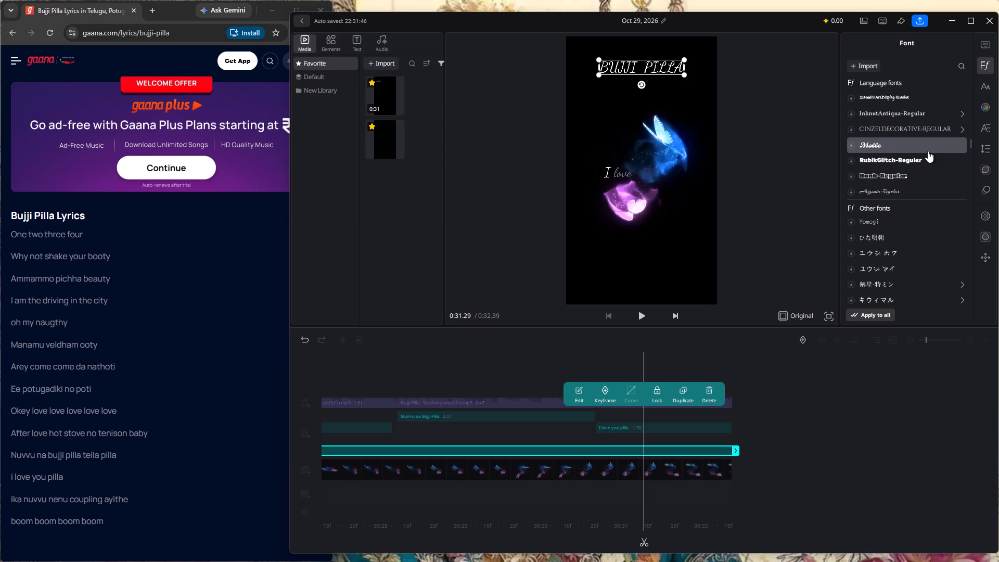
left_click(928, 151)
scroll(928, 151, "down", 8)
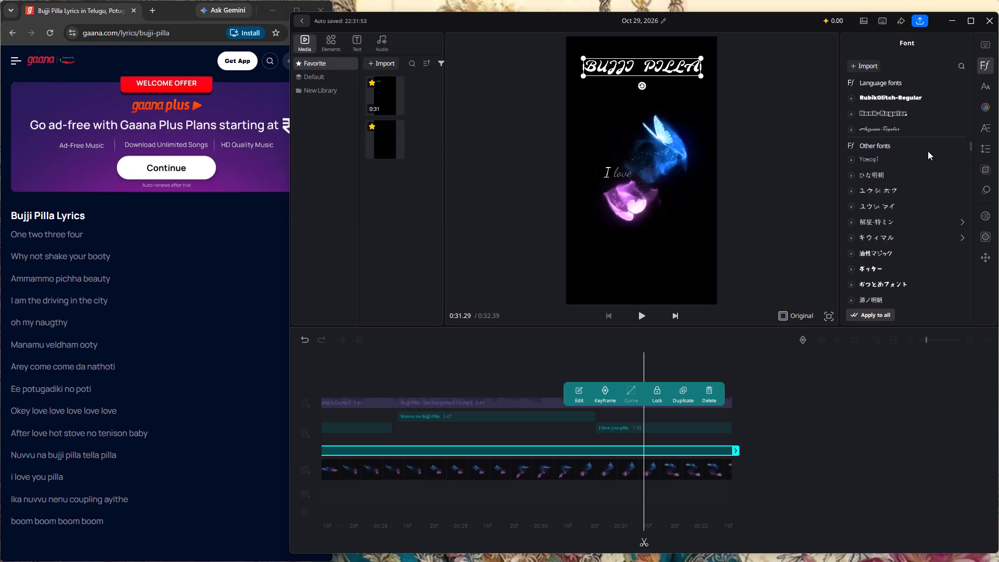
Change the "BUJJI PILLA" title's font to Amiri.
scroll(928, 151, "up", 3)
scroll(928, 151, "up", 20)
scroll(928, 151, "up", 1)
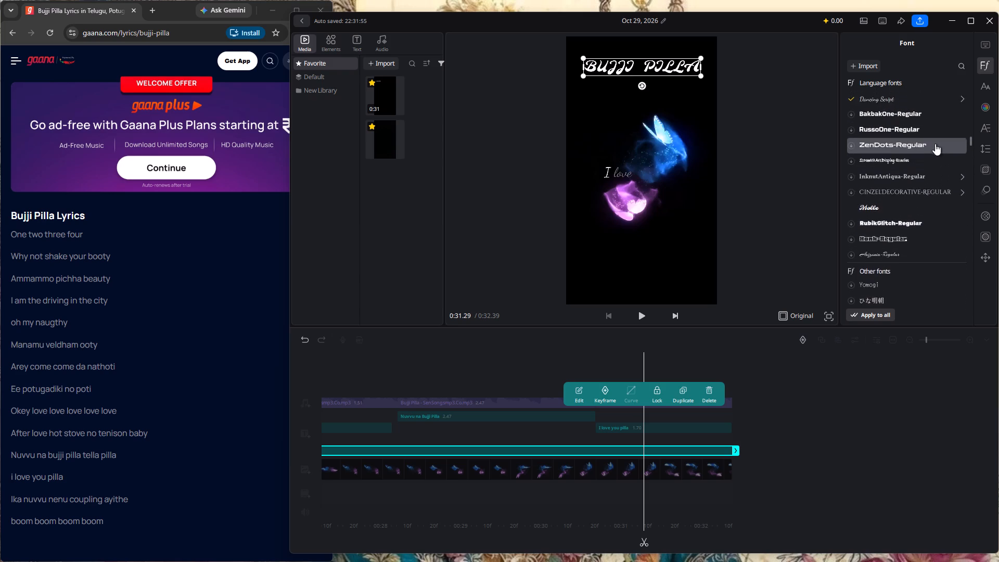
scroll(935, 144, "up", 18)
scroll(944, 142, "up", 3)
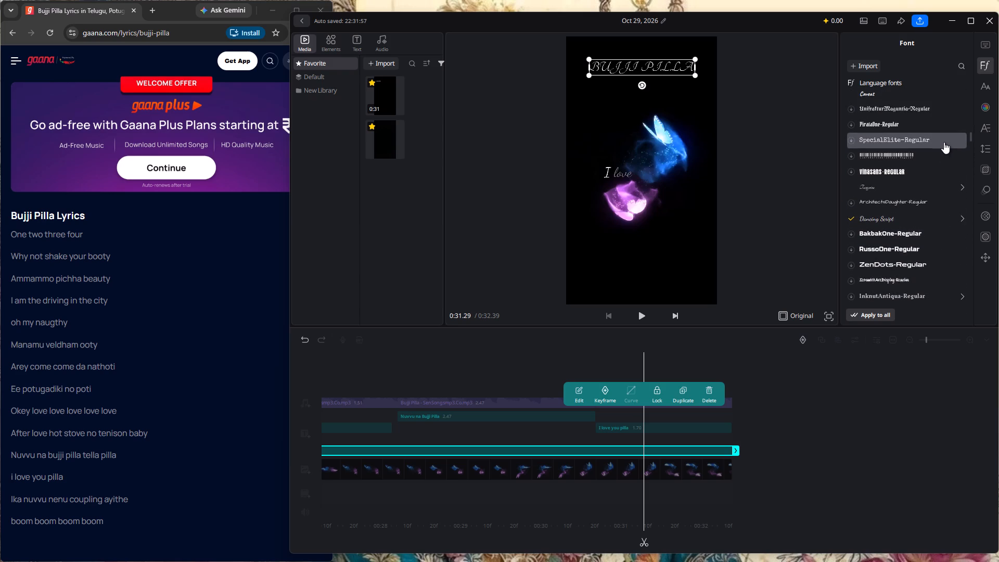
scroll(944, 142, "up", 9)
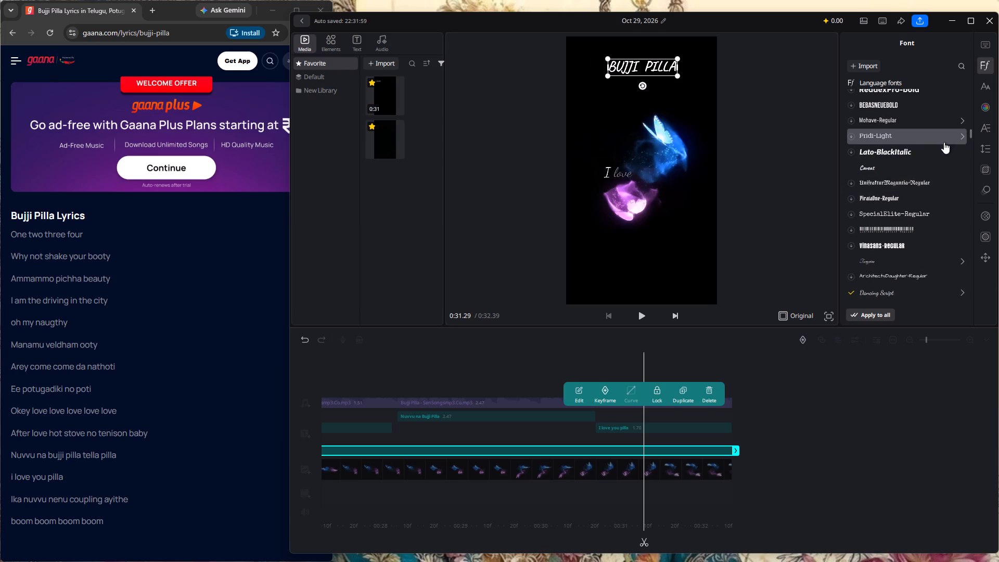
scroll(944, 142, "up", 9)
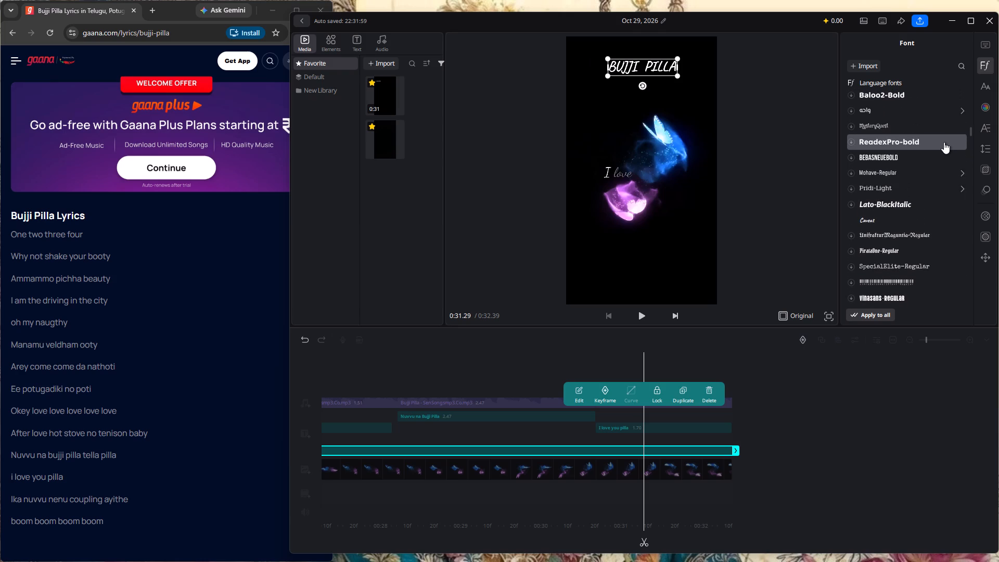
scroll(944, 142, "up", 10)
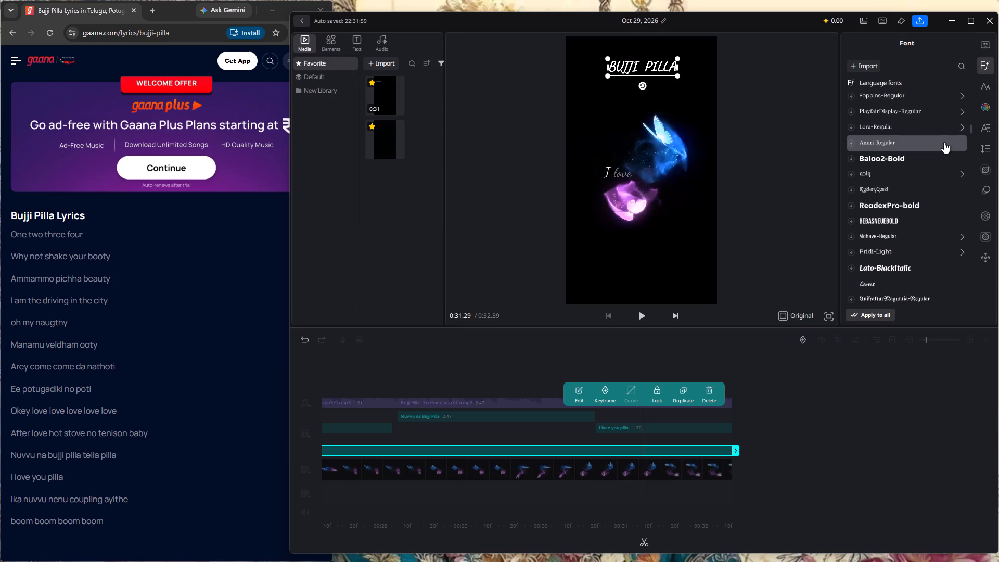
left_click(944, 142)
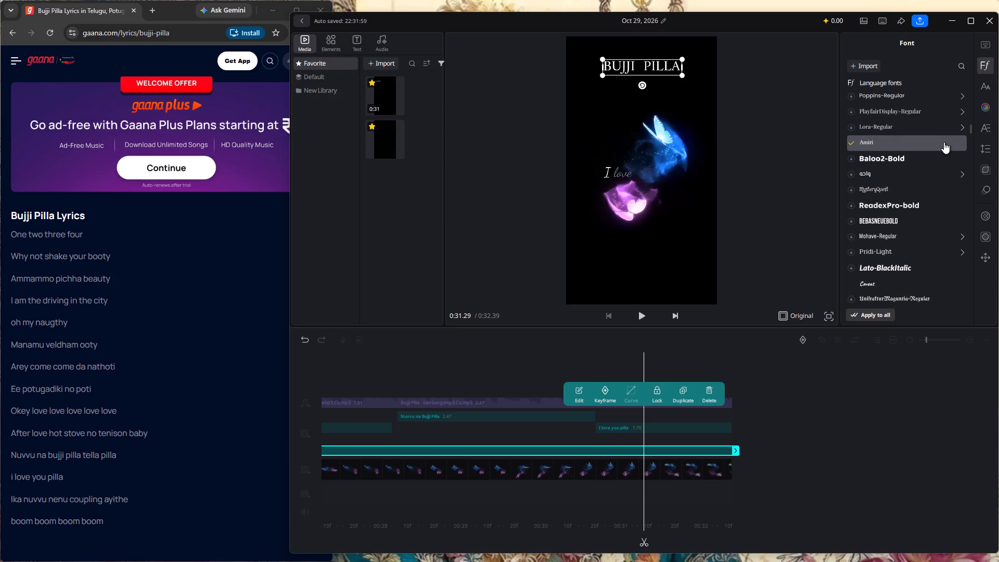
Browse the language fonts listed above Amiri and preview script and decorative styles on the "BUJJI PILLA" title.
scroll(944, 142, "up", 3)
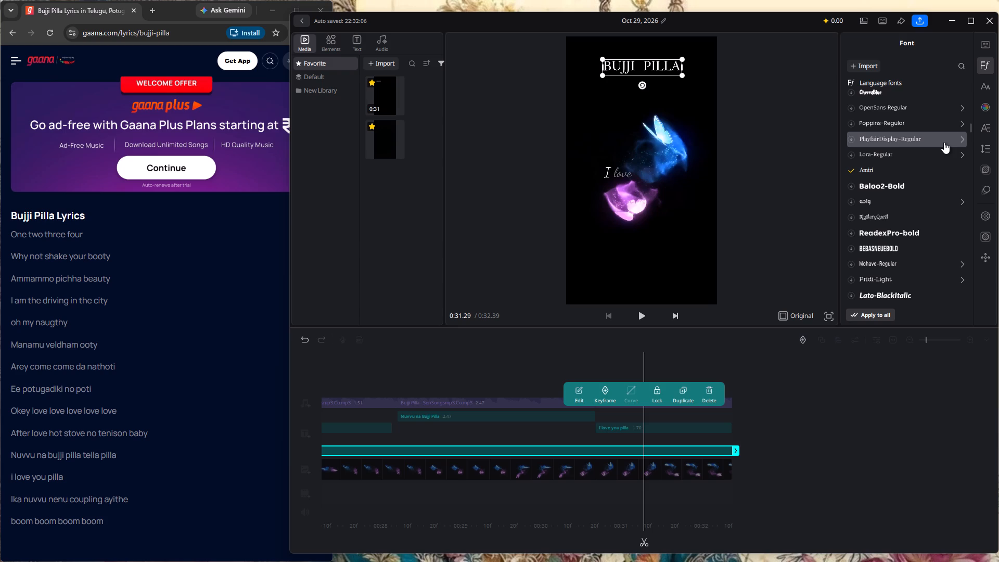
scroll(899, 131, "up", 1)
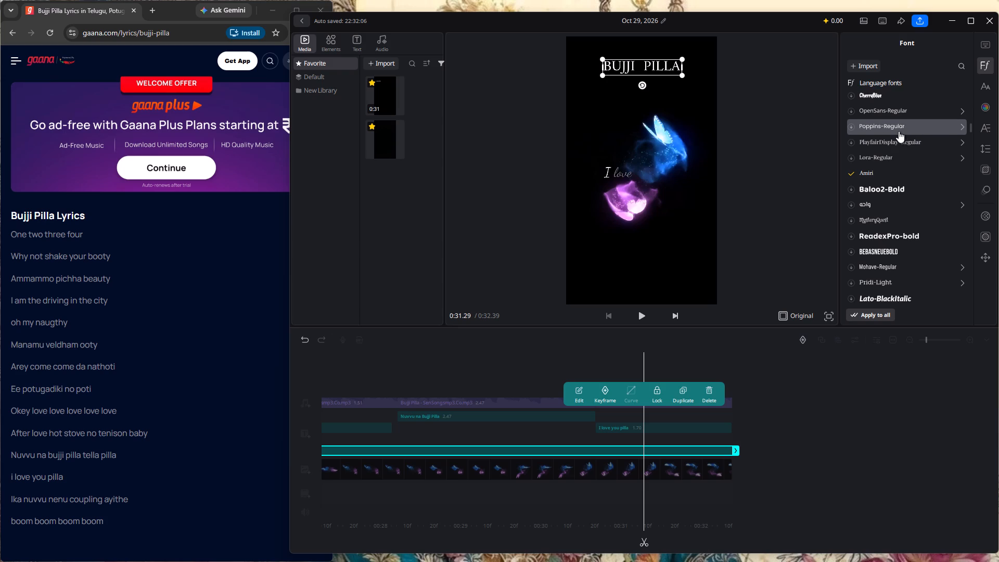
scroll(899, 131, "up", 5)
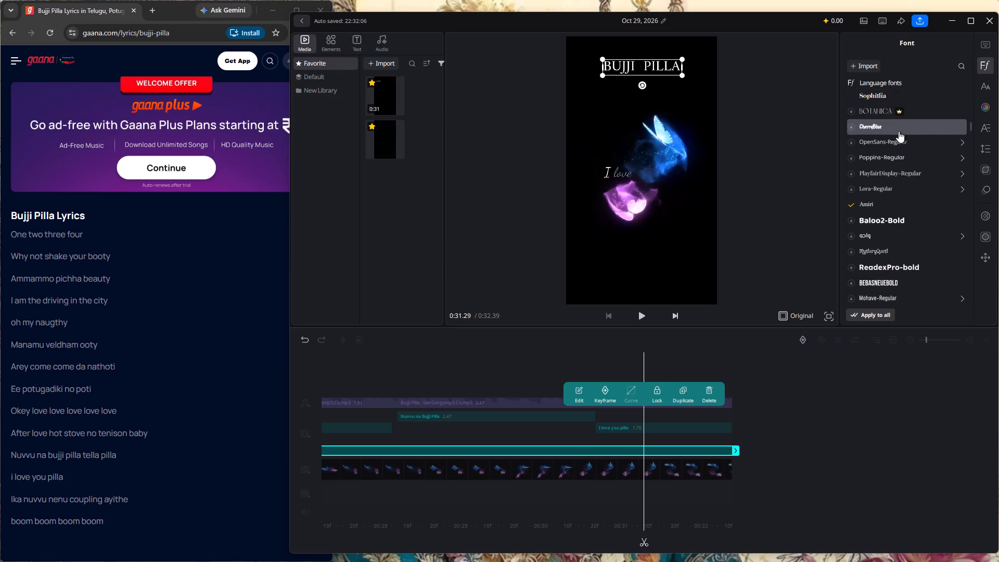
scroll(899, 131, "up", 4)
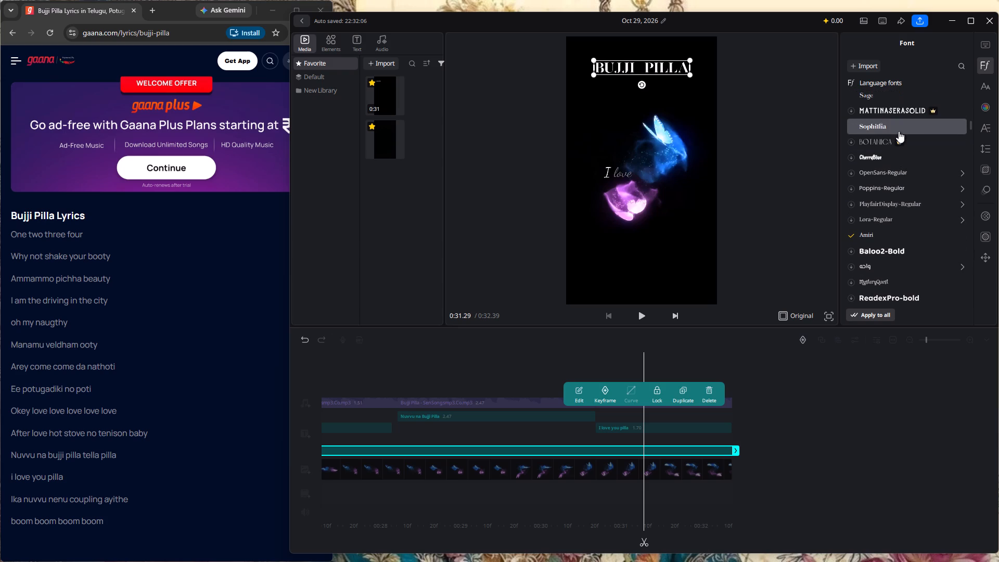
scroll(899, 131, "up", 1)
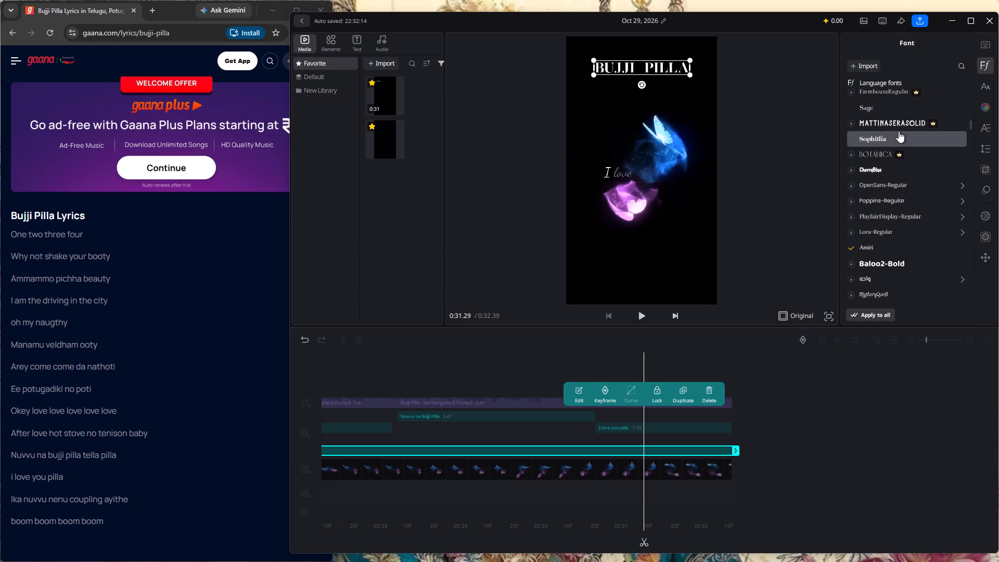
scroll(899, 131, "up", 3)
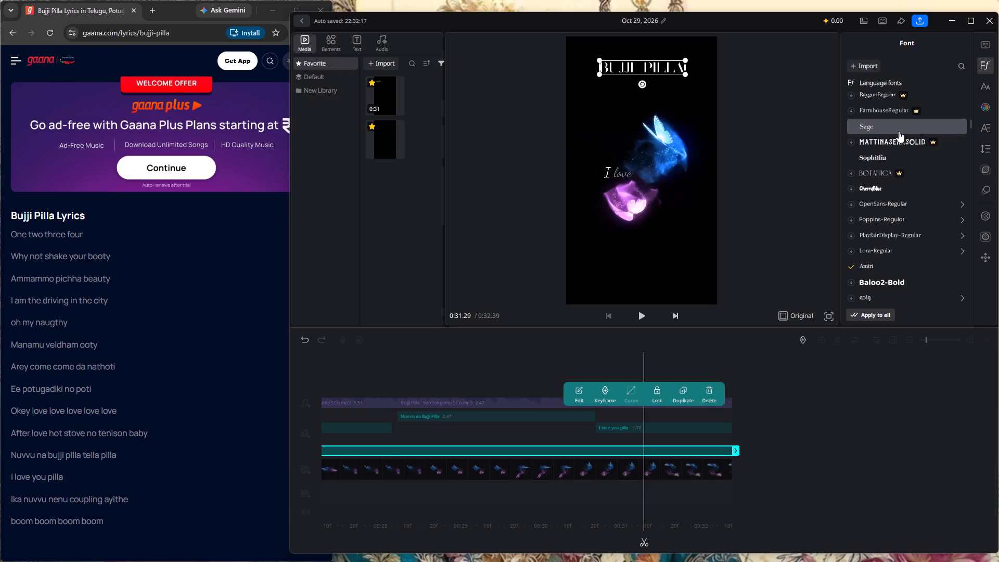
scroll(899, 131, "up", 7)
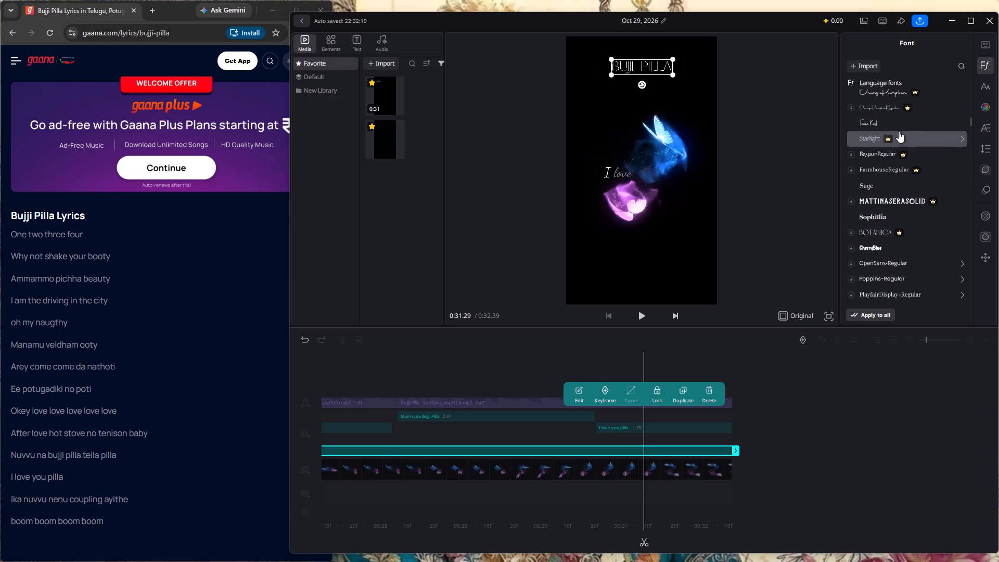
scroll(899, 131, "up", 6)
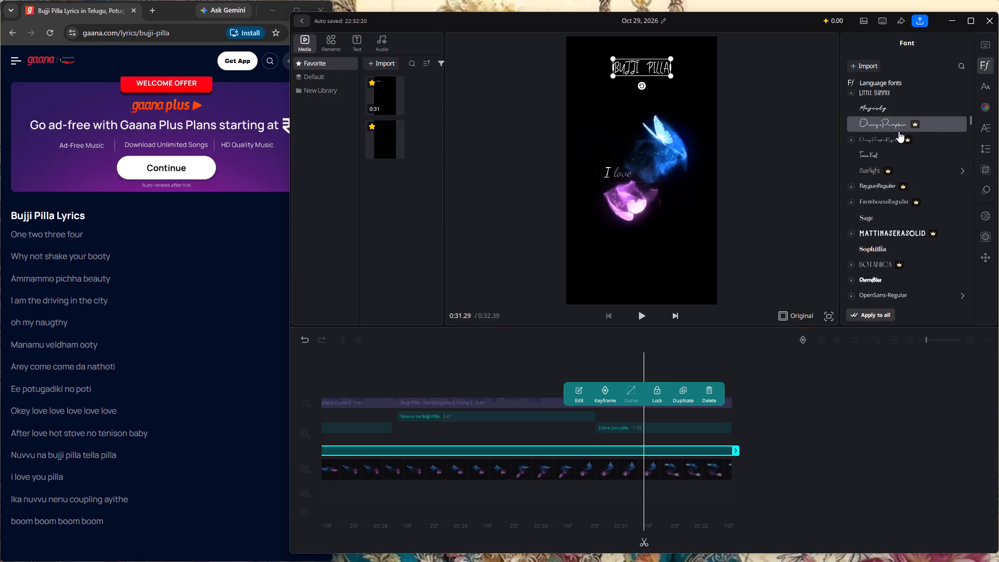
scroll(899, 131, "up", 12)
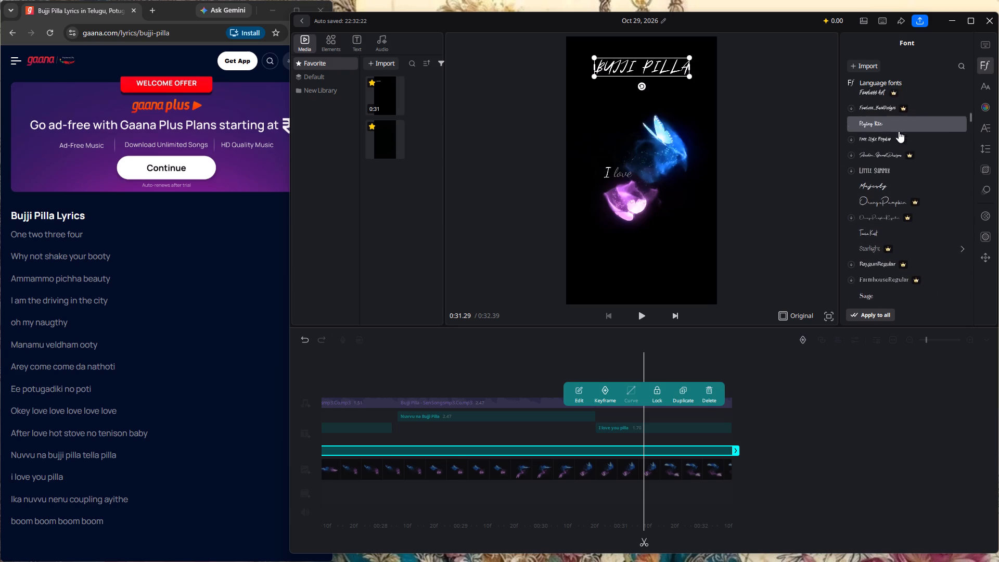
scroll(899, 131, "up", 15)
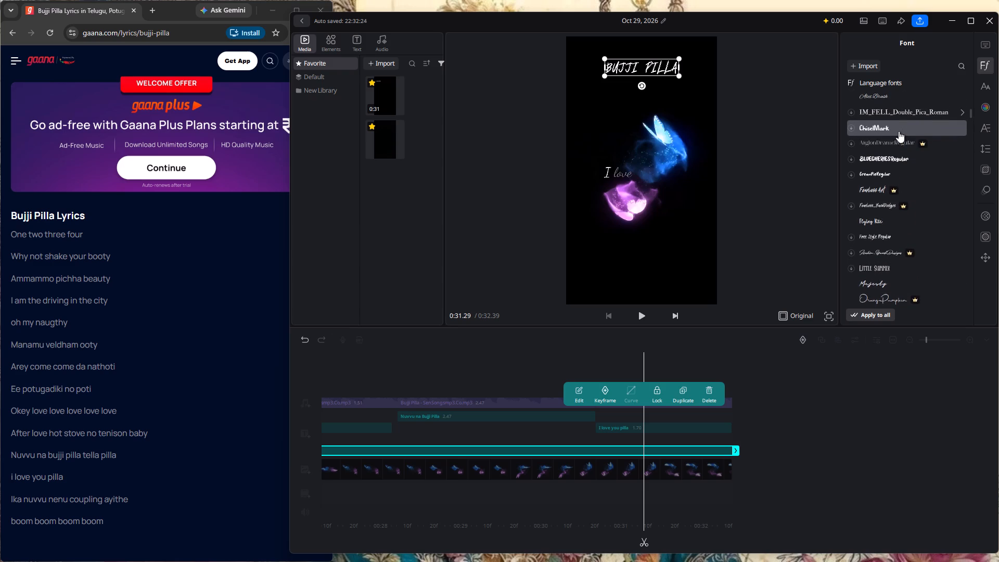
scroll(899, 131, "up", 3)
scroll(899, 131, "down", 2)
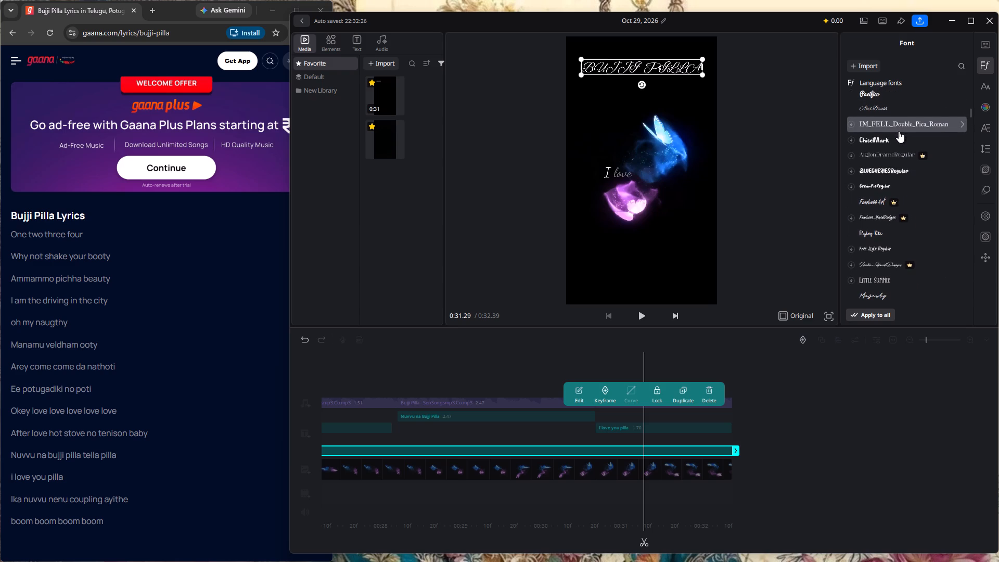
scroll(899, 131, "down", 1)
scroll(899, 131, "up", 9)
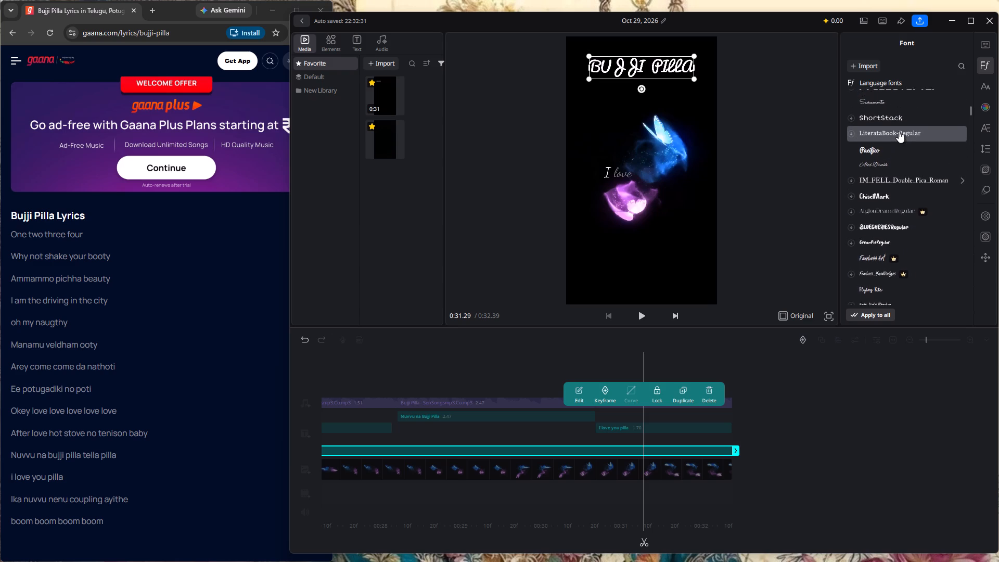
scroll(899, 131, "up", 6)
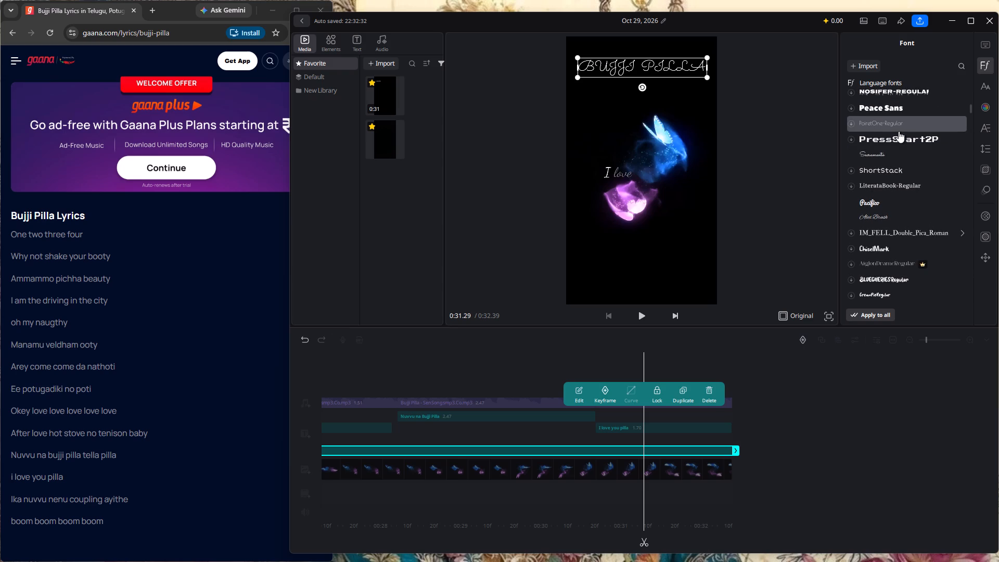
scroll(899, 131, "up", 7)
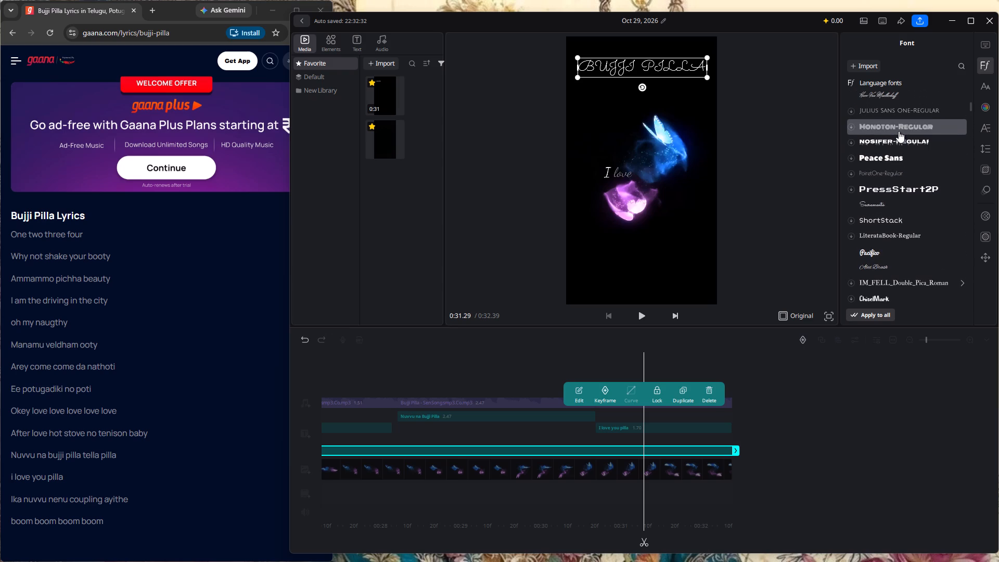
scroll(899, 131, "up", 8)
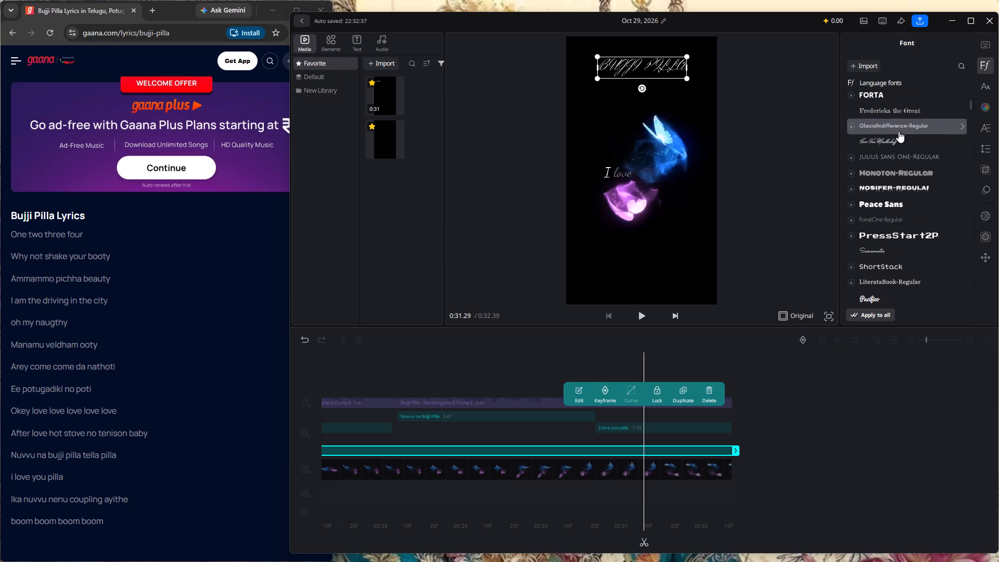
scroll(899, 131, "up", 6)
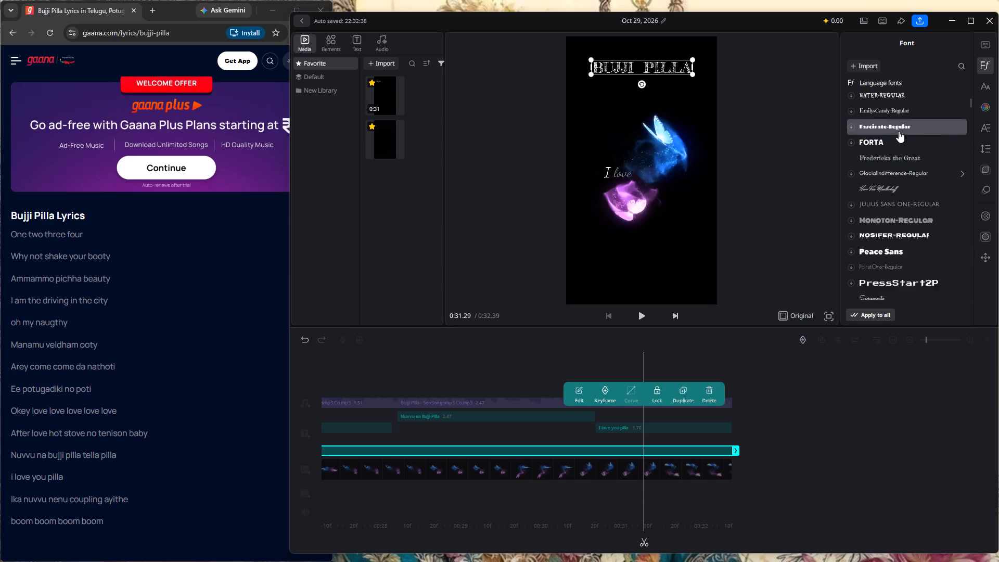
scroll(899, 131, "down", 14)
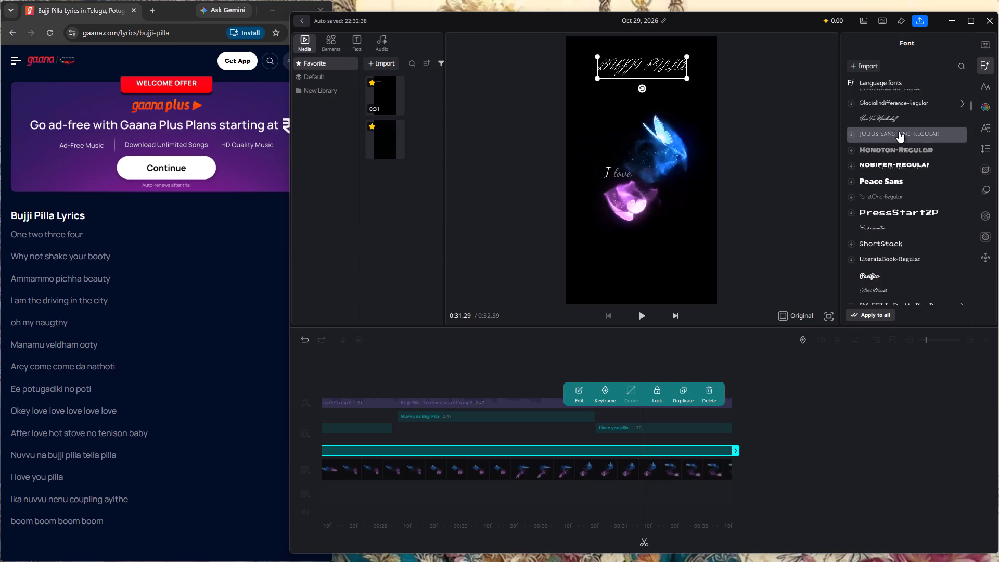
scroll(899, 131, "down", 7)
scroll(899, 131, "up", 20)
scroll(899, 131, "up", 1)
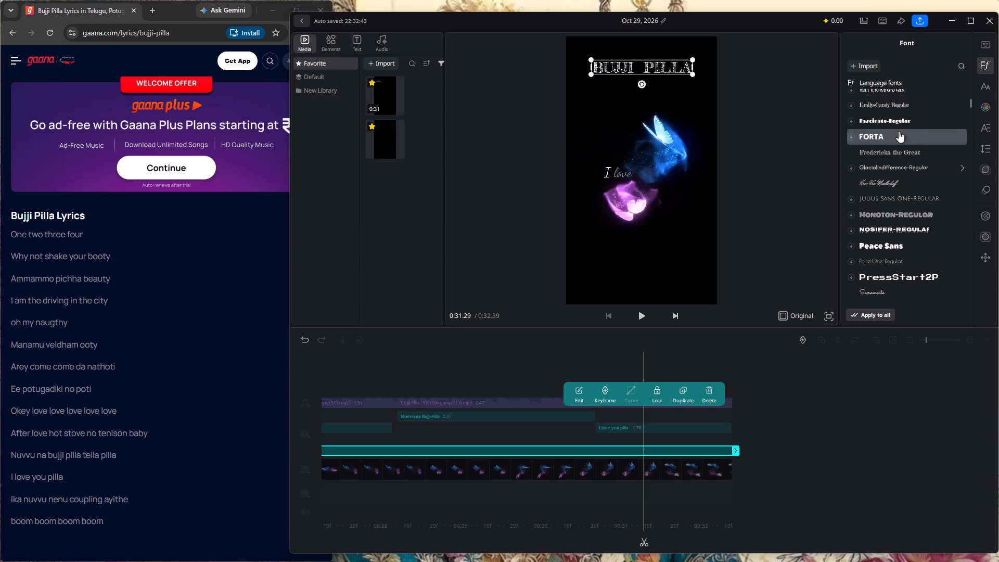
scroll(899, 131, "up", 12)
scroll(899, 131, "up", 14)
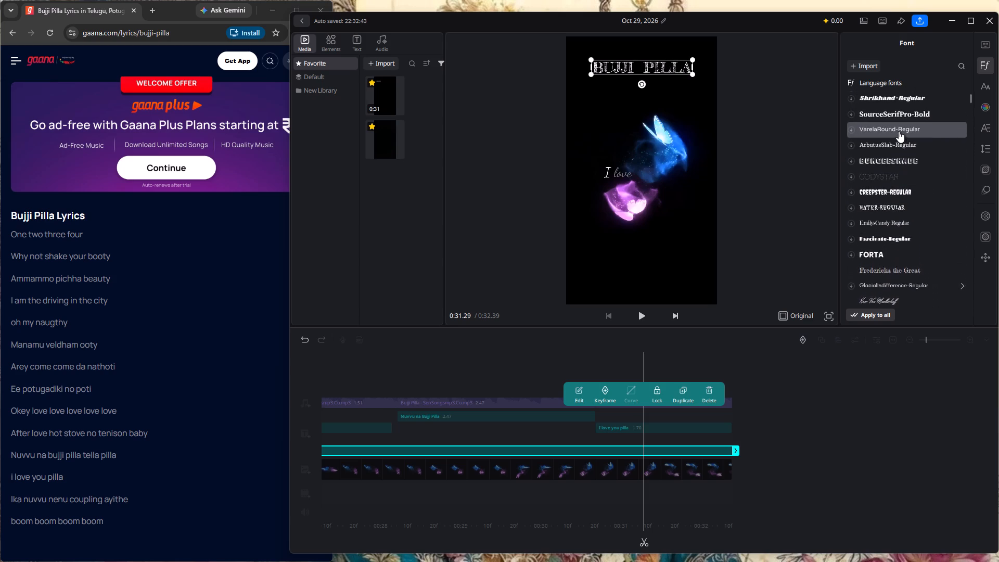
scroll(899, 131, "up", 3)
scroll(899, 131, "down", 7)
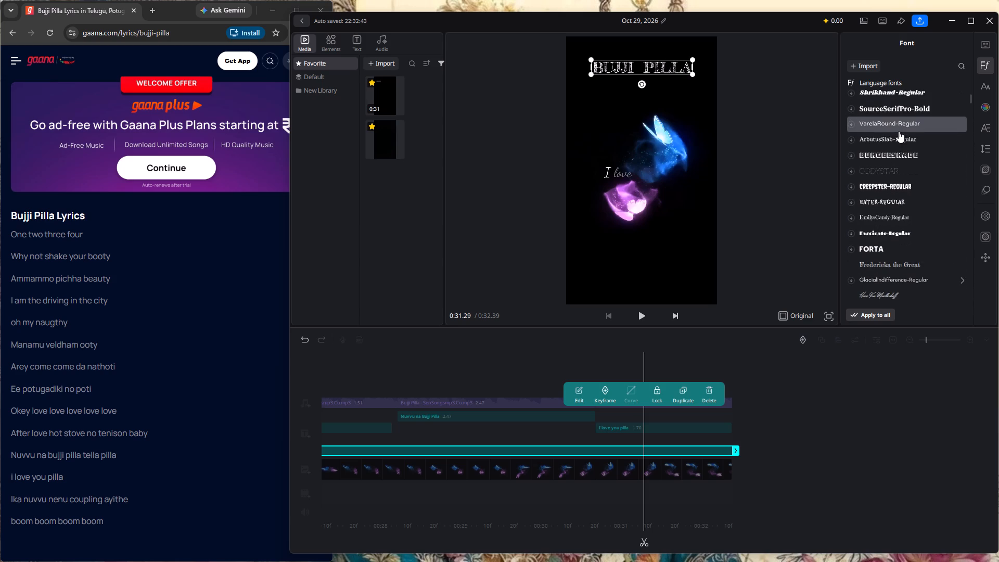
scroll(899, 131, "down", 4)
scroll(899, 131, "up", 4)
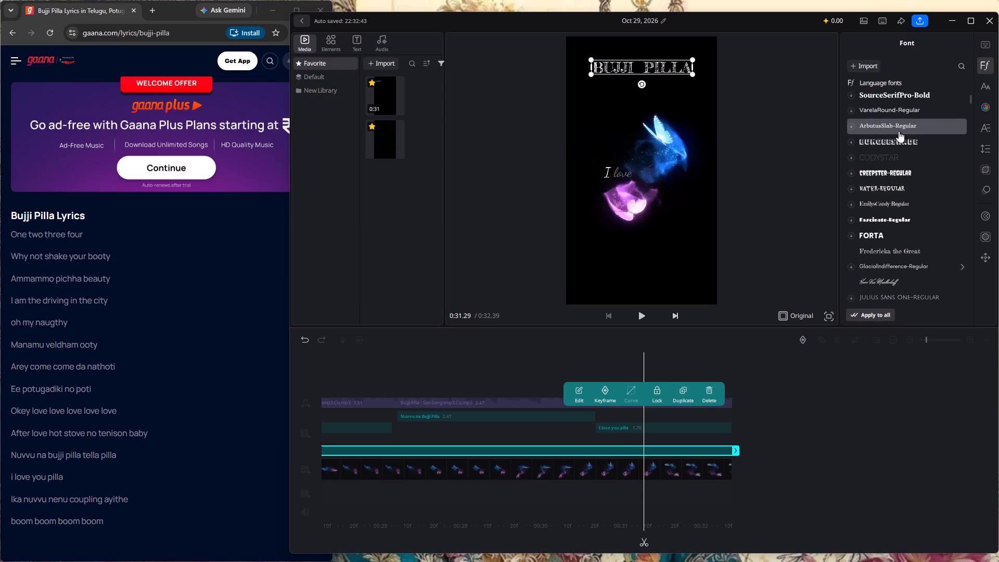
scroll(899, 131, "up", 20)
scroll(899, 131, "up", 12)
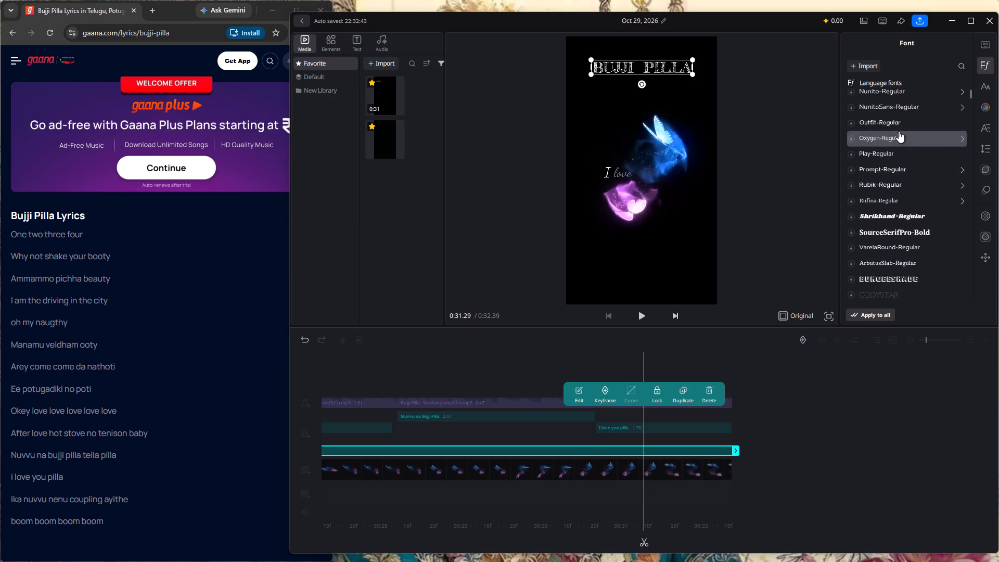
scroll(899, 131, "up", 18)
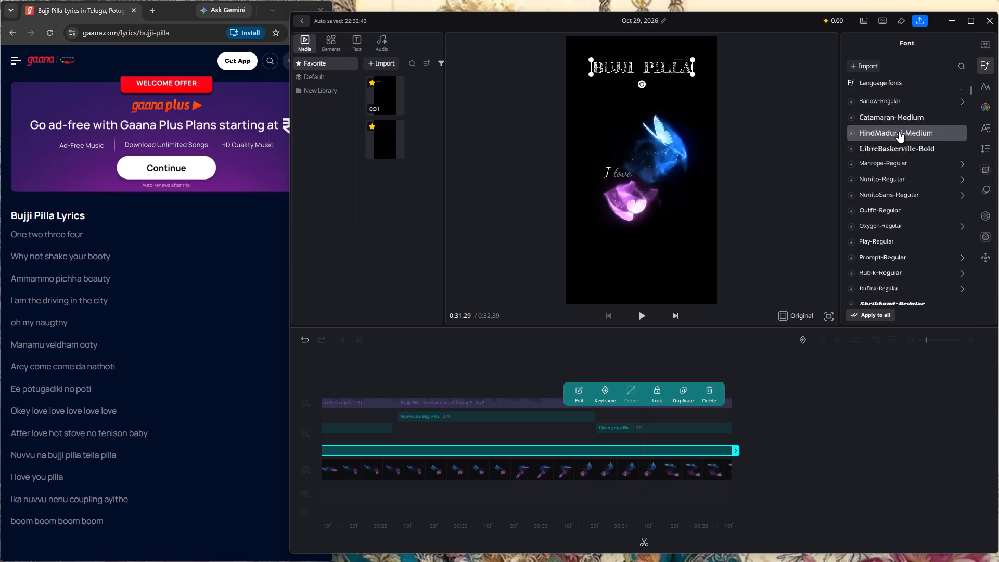
Browse the language fonts down to the Other fonts section, previewing styles on the "BUJJI PILLA" title.
scroll(899, 131, "up", 3)
scroll(899, 131, "down", 11)
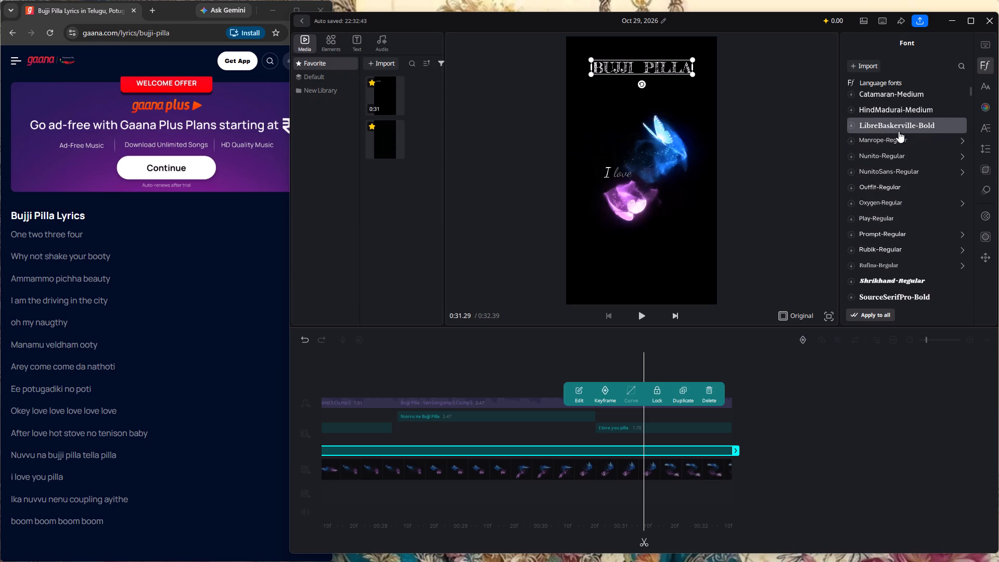
scroll(899, 131, "down", 20)
scroll(899, 131, "down", 18)
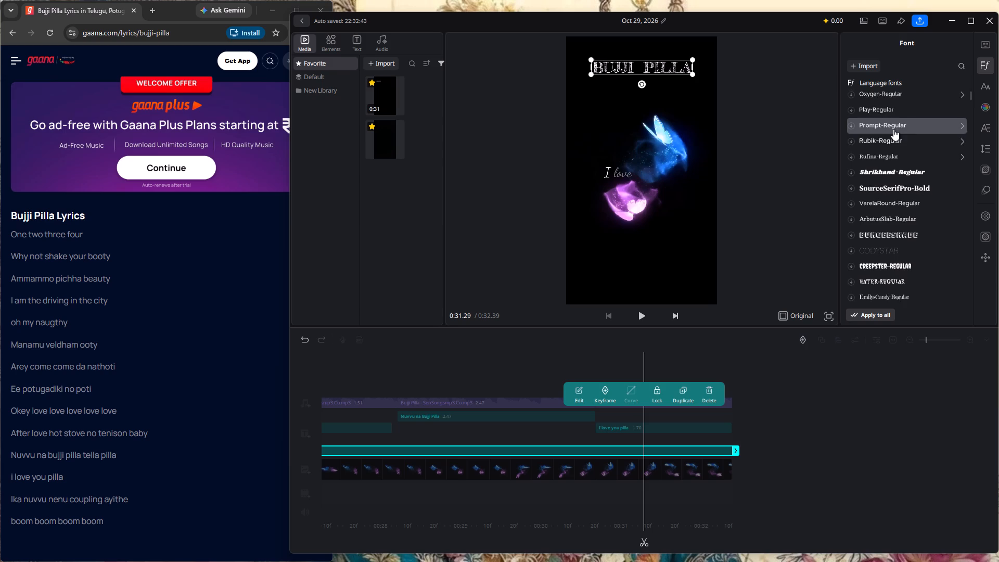
scroll(893, 129, "down", 20)
scroll(893, 129, "down", 20)
scroll(893, 129, "down", 4)
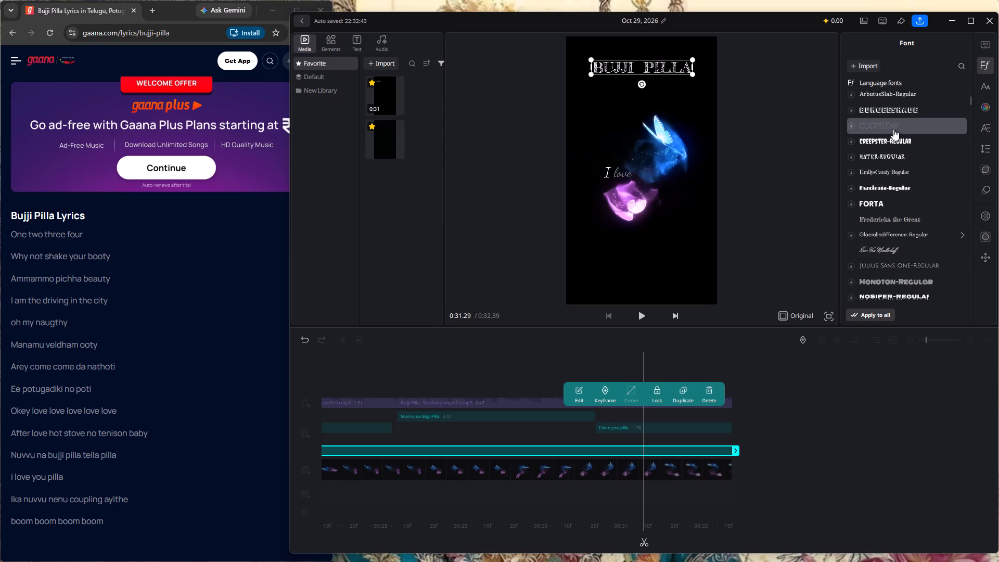
scroll(893, 129, "down", 5)
scroll(893, 129, "down", 20)
scroll(893, 129, "down", 16)
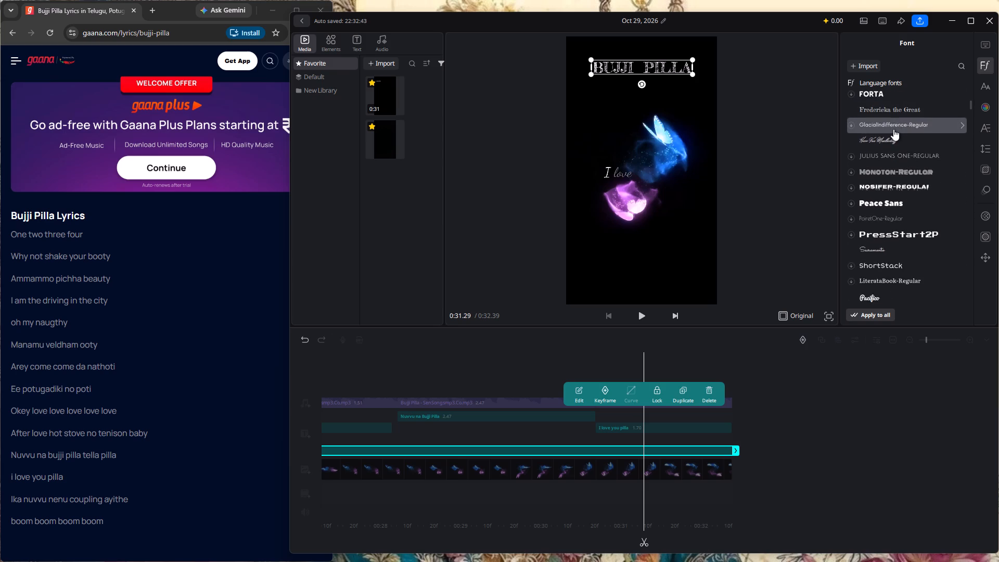
scroll(893, 129, "down", 13)
scroll(893, 129, "down", 20)
scroll(893, 129, "down", 4)
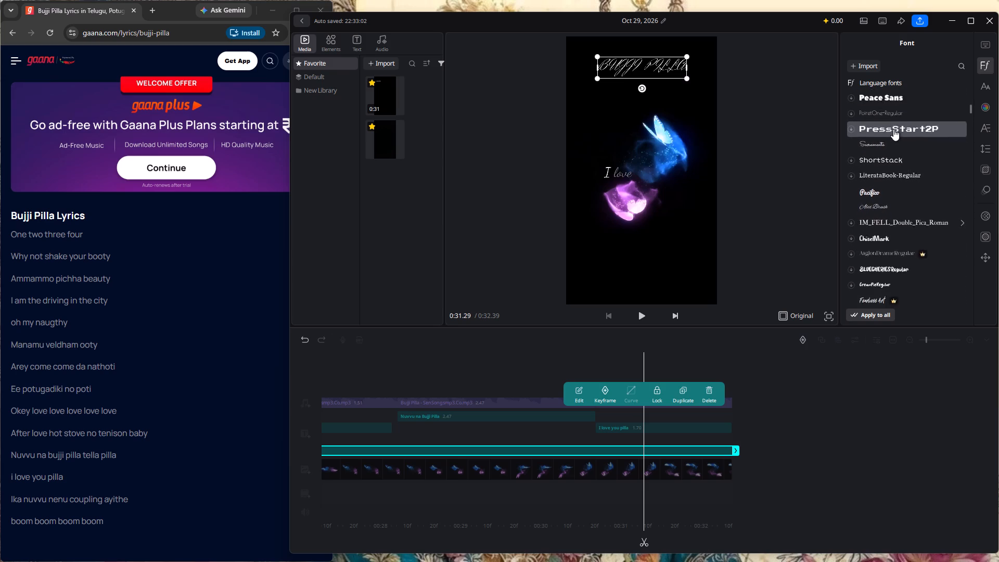
scroll(893, 129, "down", 17)
scroll(899, 125, "down", 17)
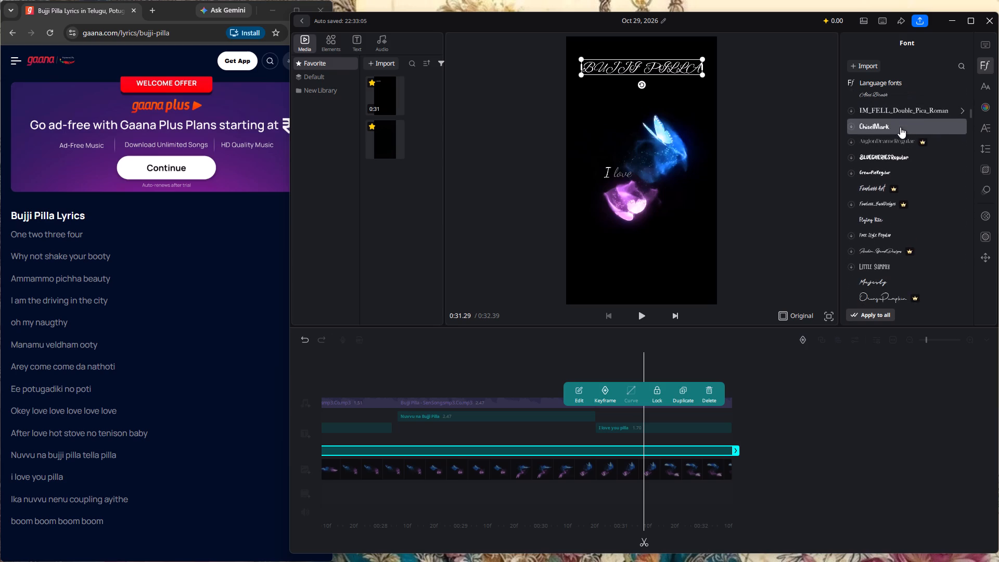
scroll(900, 127, "down", 19)
scroll(900, 138, "down", 13)
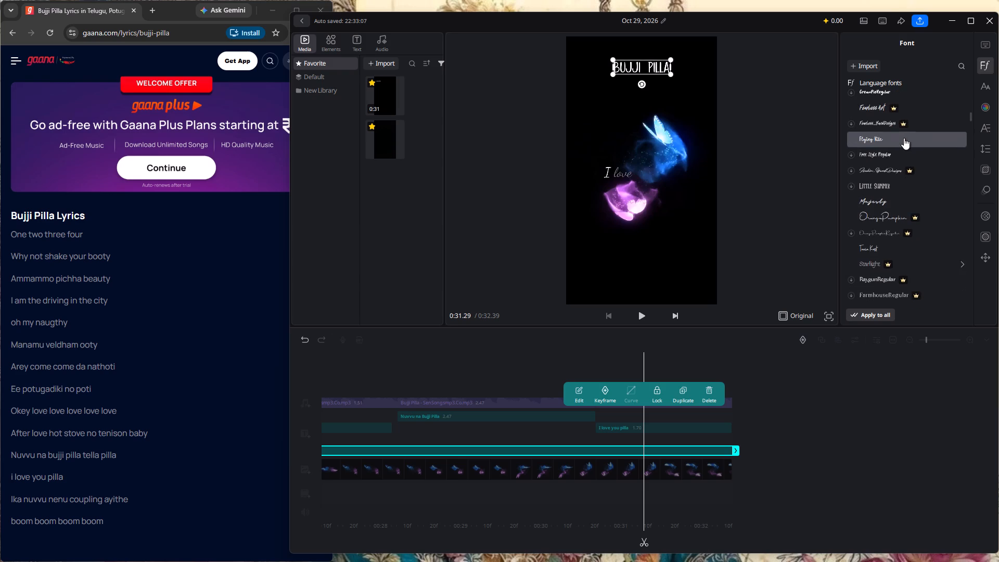
scroll(904, 138, "down", 7)
scroll(904, 138, "down", 15)
scroll(904, 138, "down", 17)
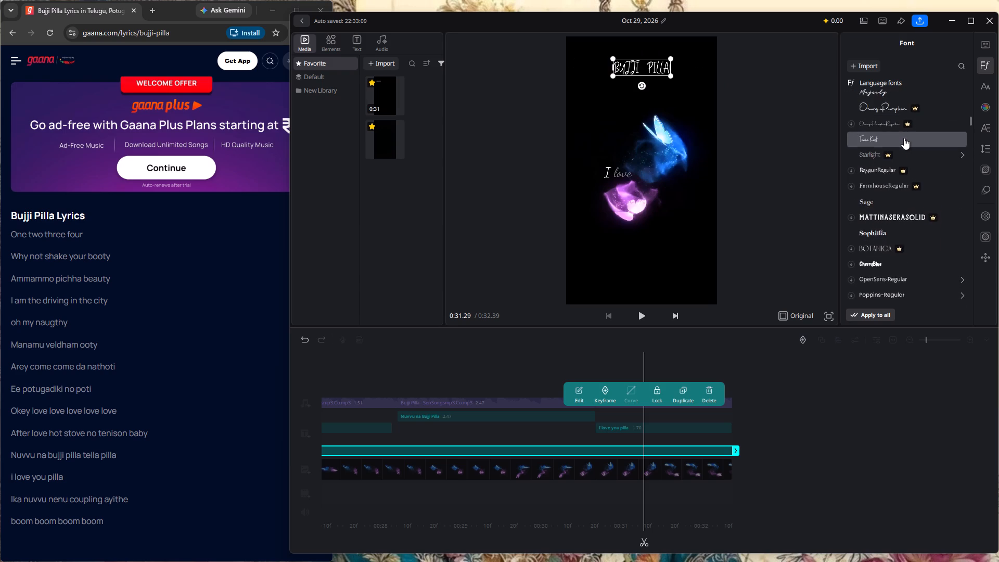
scroll(904, 138, "down", 17)
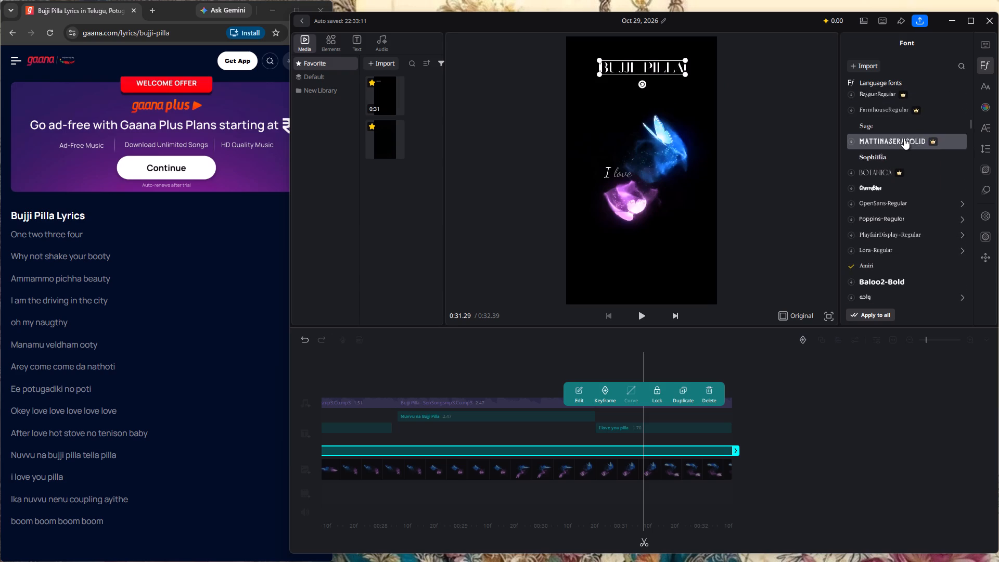
scroll(904, 138, "down", 19)
scroll(904, 138, "down", 7)
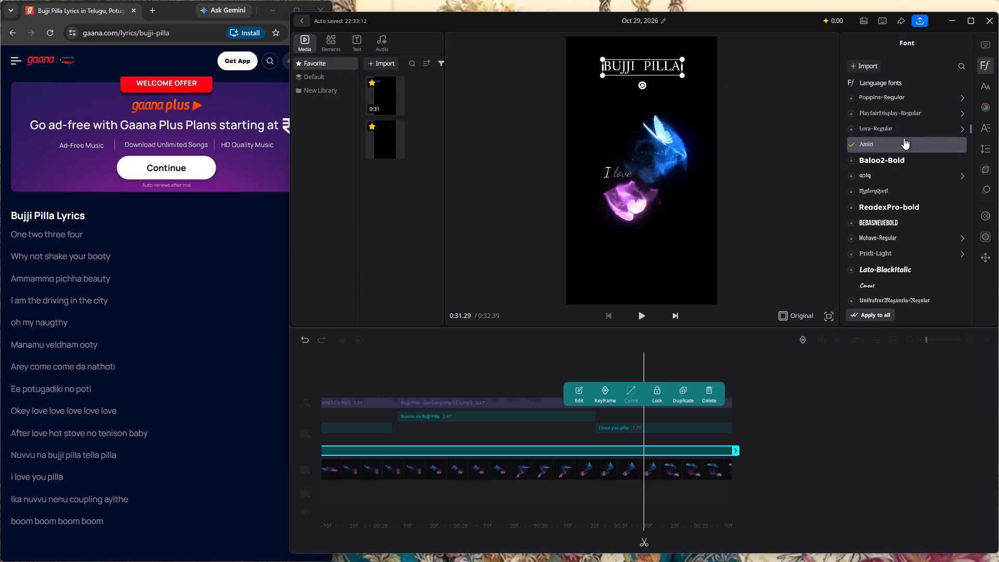
scroll(904, 138, "down", 19)
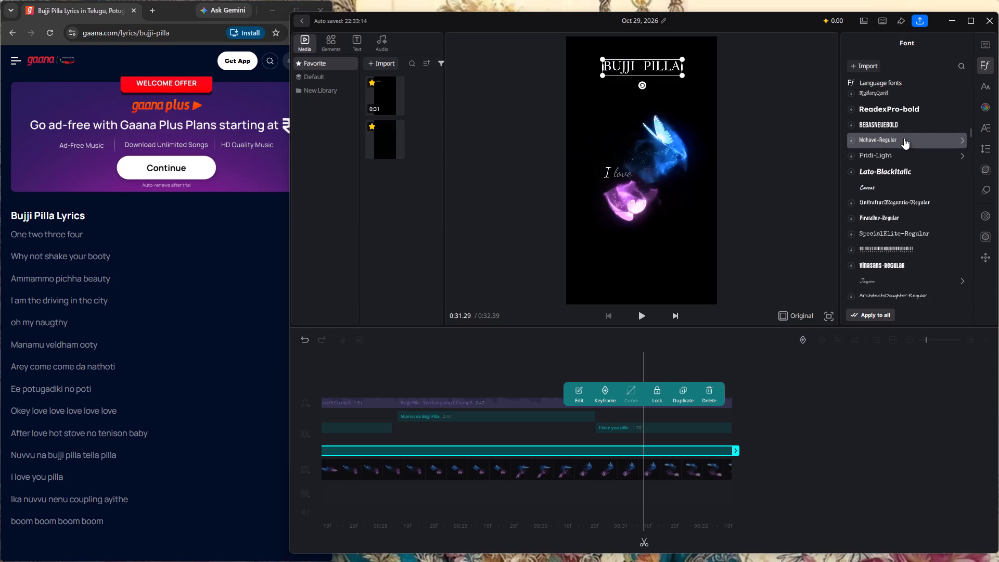
scroll(904, 138, "down", 10)
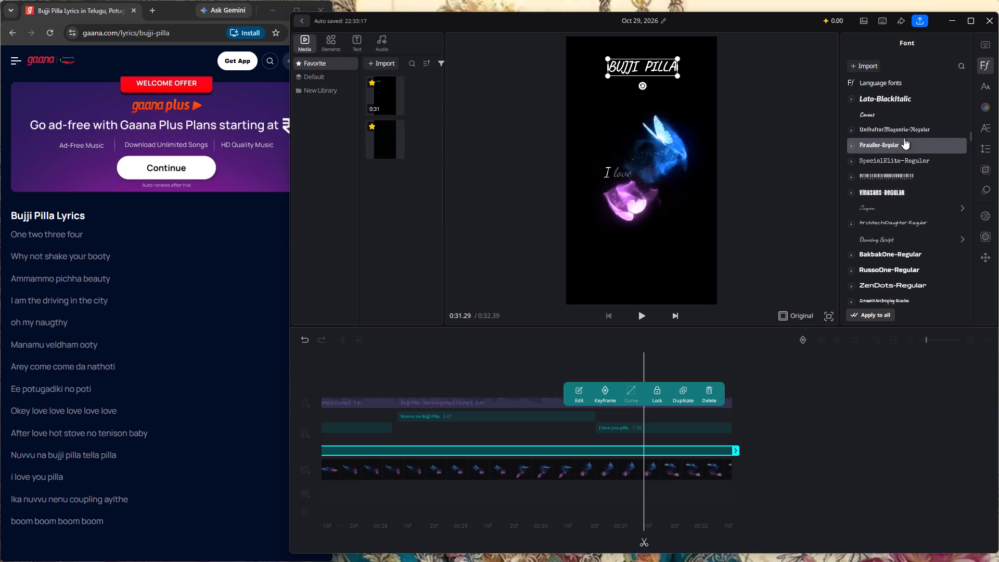
scroll(904, 138, "down", 6)
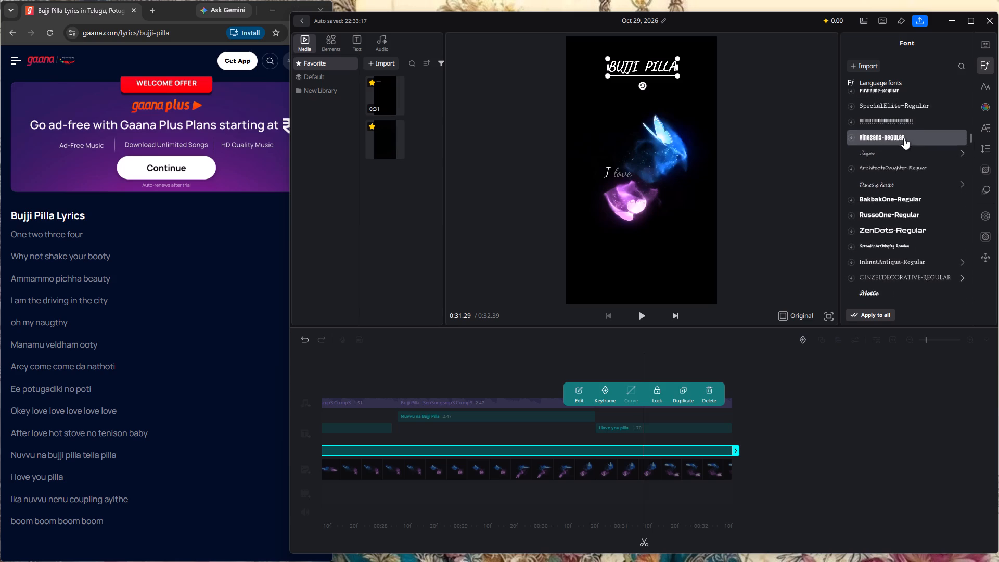
scroll(904, 138, "down", 11)
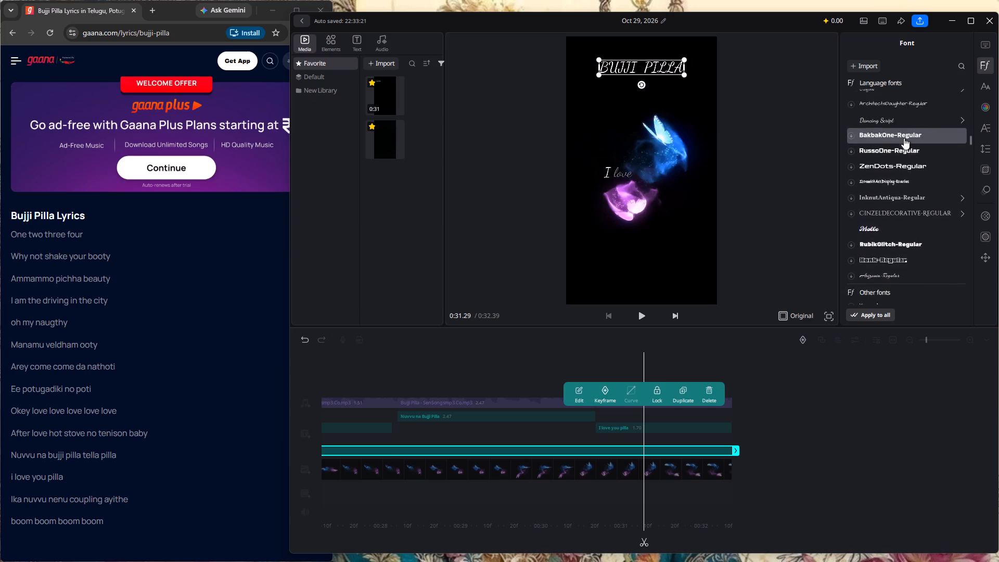
scroll(904, 138, "down", 10)
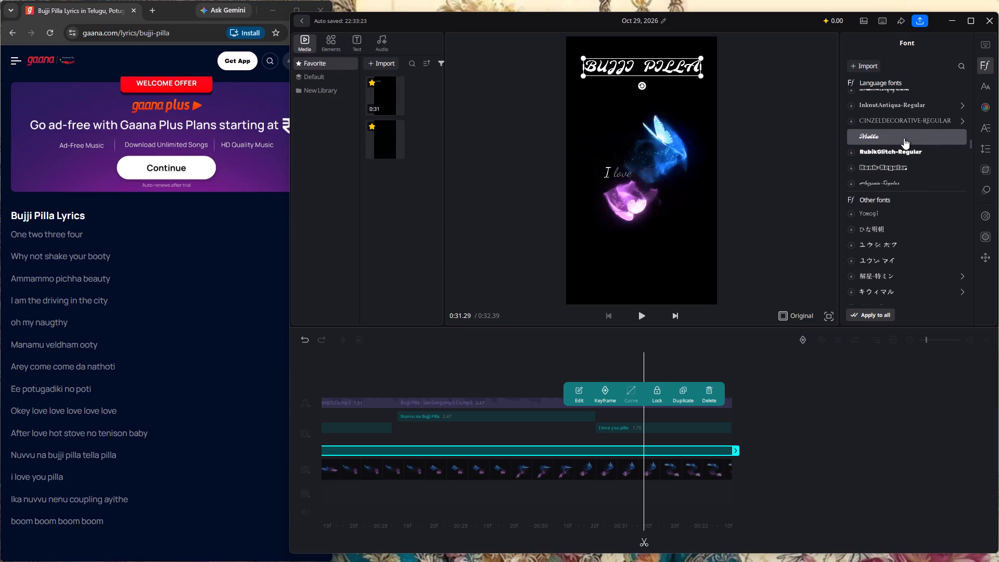
Return to Amiri among the language fonts and choose it as the "BUJJI PILLA" title's font.
scroll(904, 138, "up", 3)
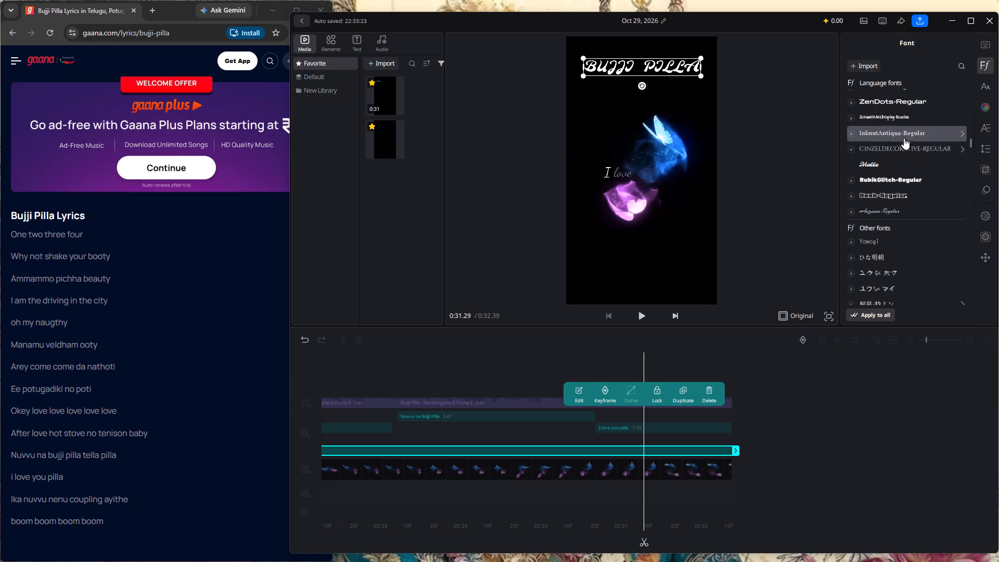
scroll(904, 138, "up", 5)
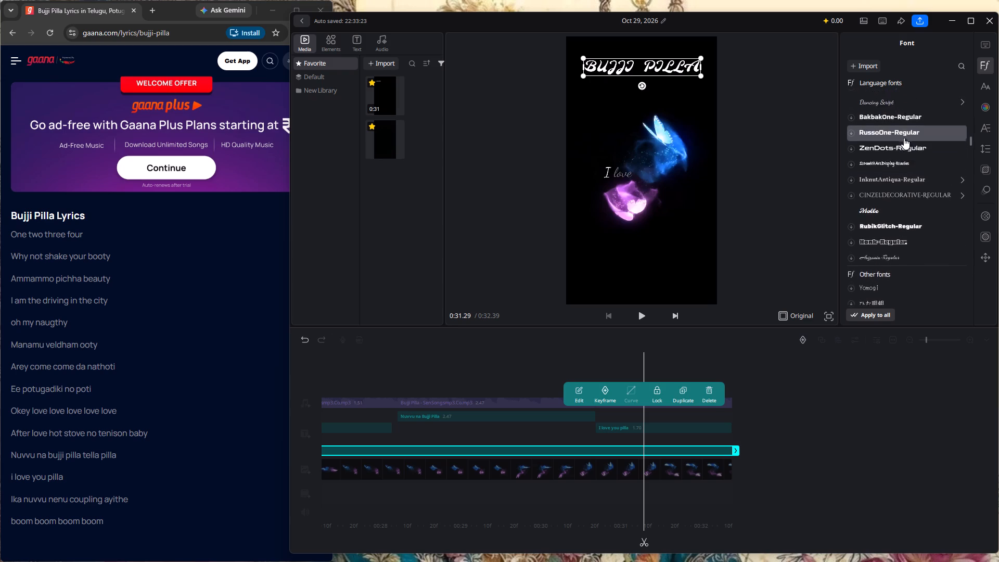
scroll(904, 138, "up", 6)
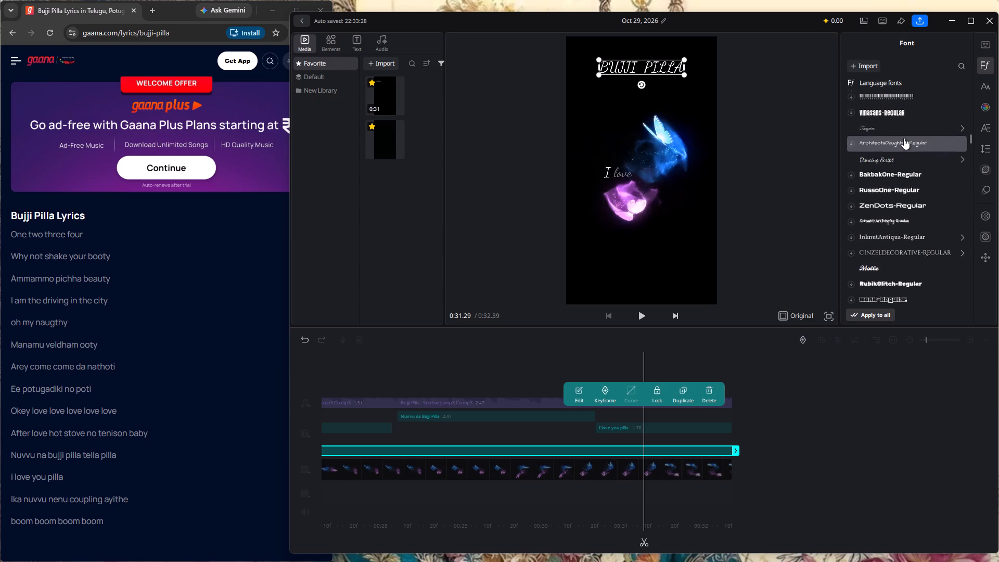
scroll(904, 138, "up", 3)
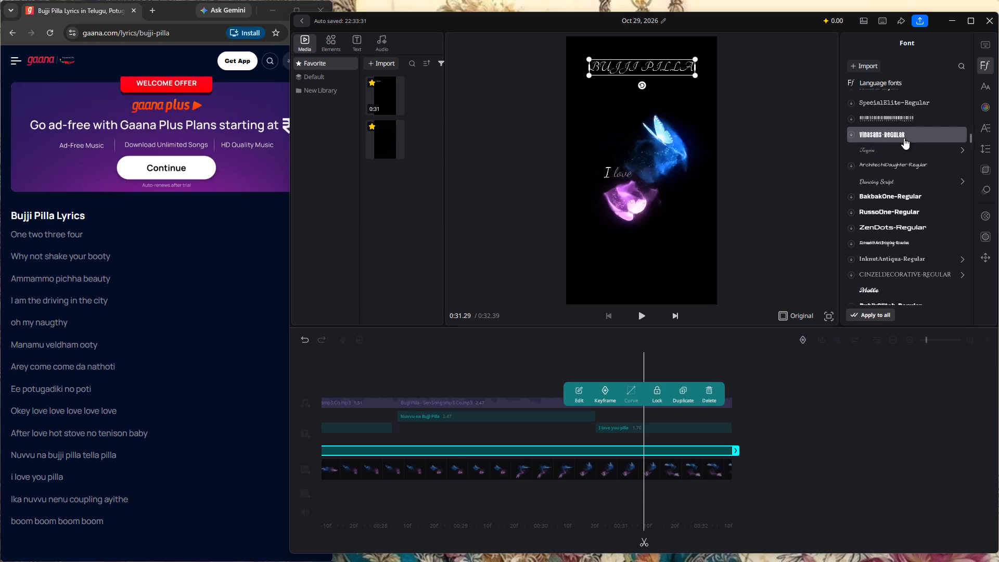
scroll(904, 138, "up", 9)
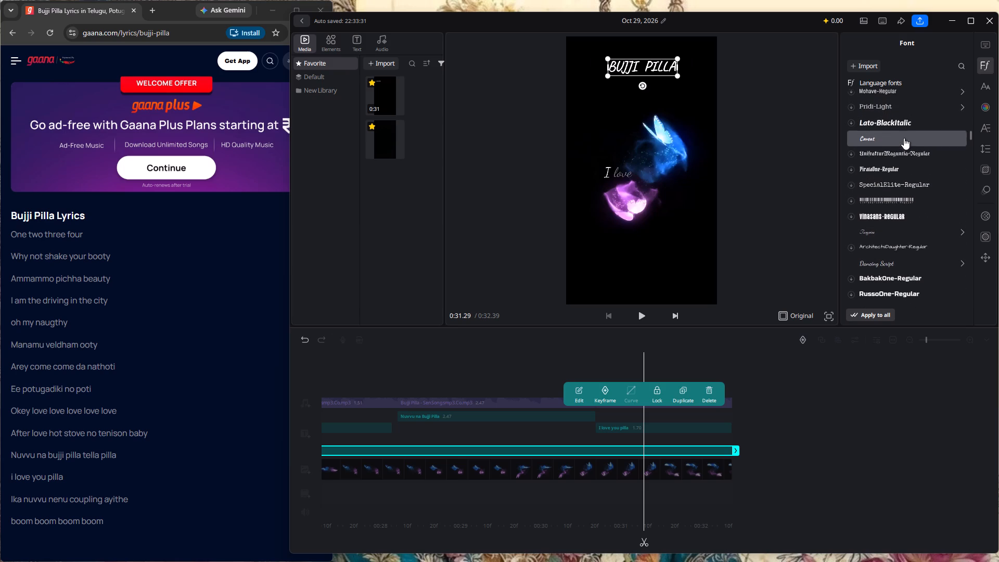
scroll(904, 138, "up", 10)
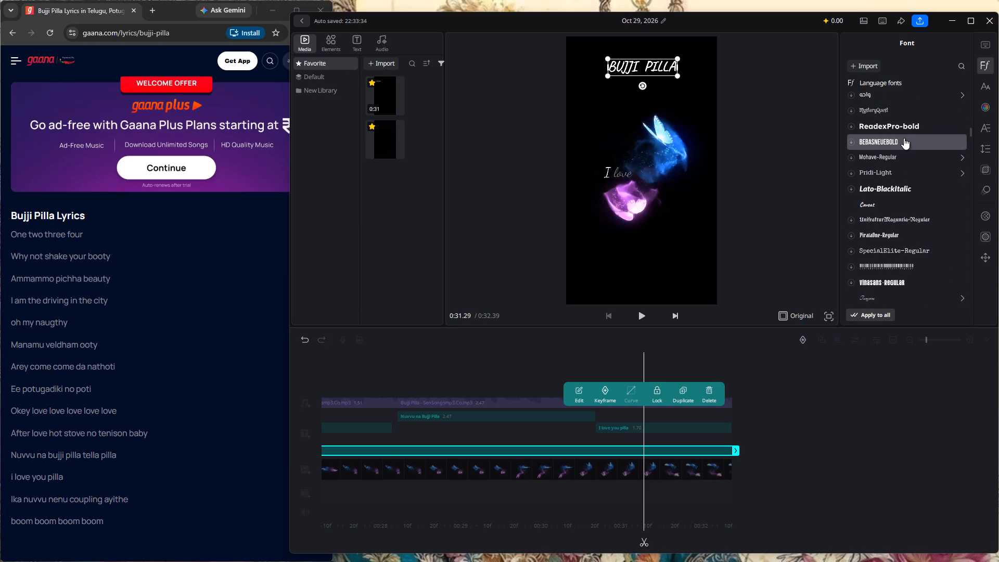
scroll(904, 138, "up", 11)
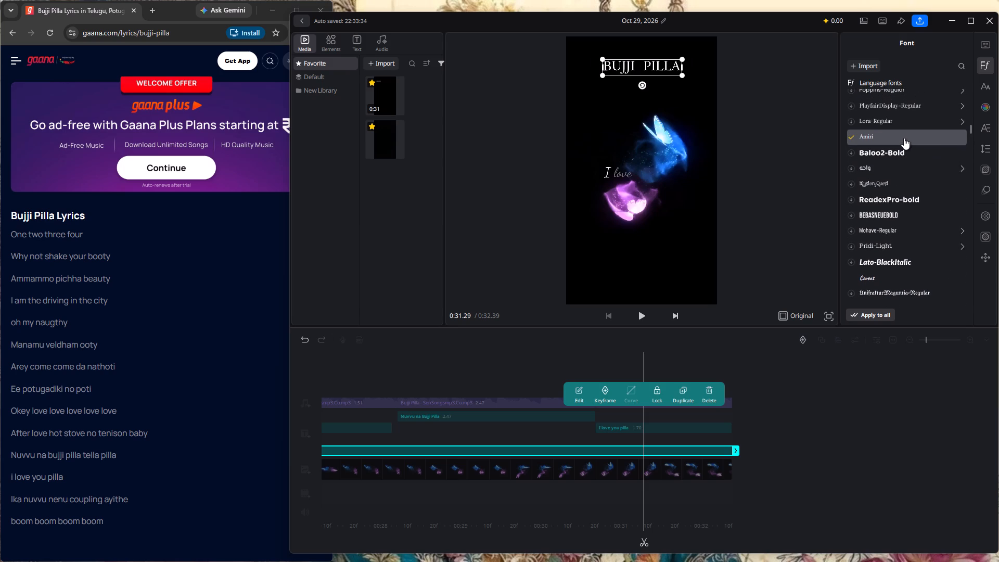
left_click(904, 138)
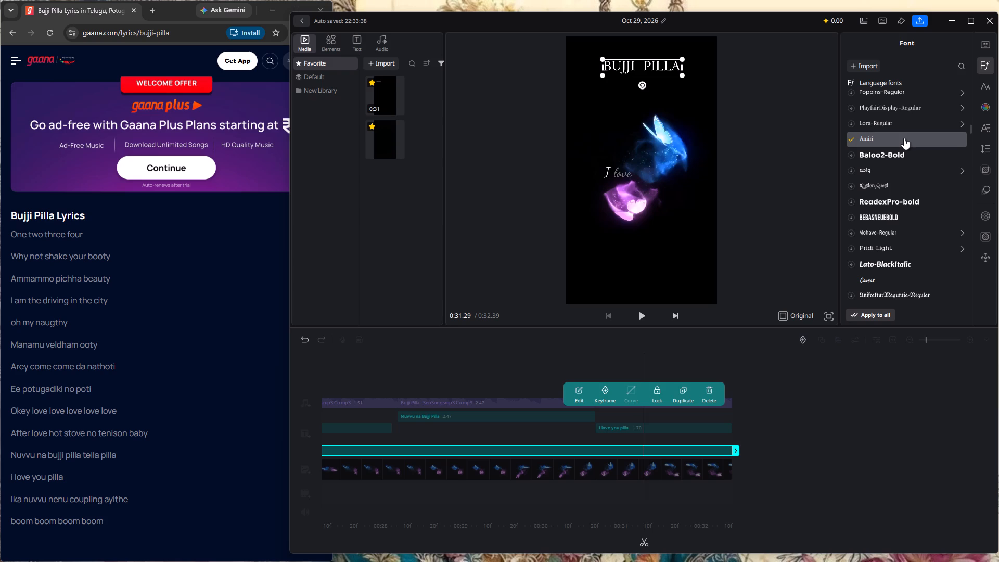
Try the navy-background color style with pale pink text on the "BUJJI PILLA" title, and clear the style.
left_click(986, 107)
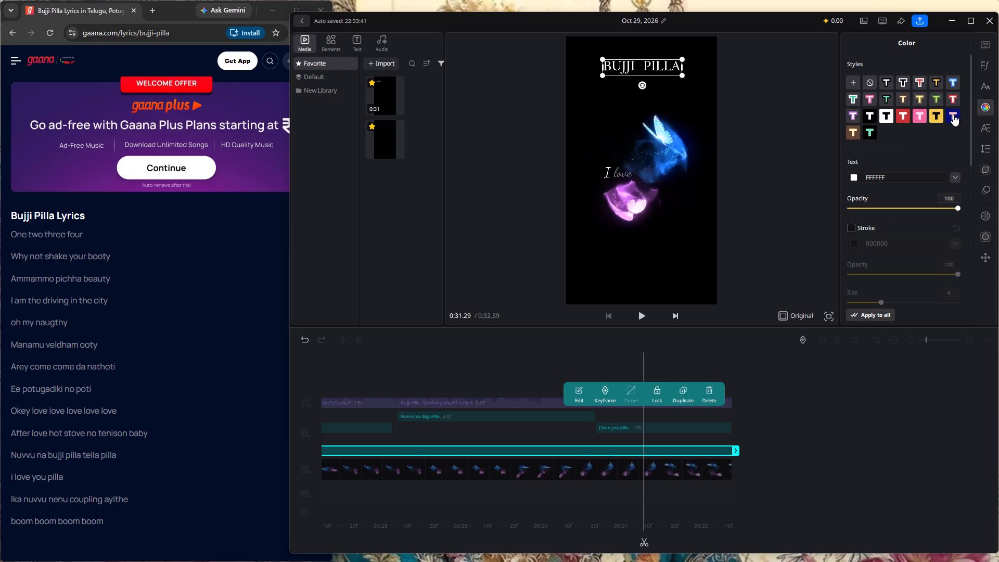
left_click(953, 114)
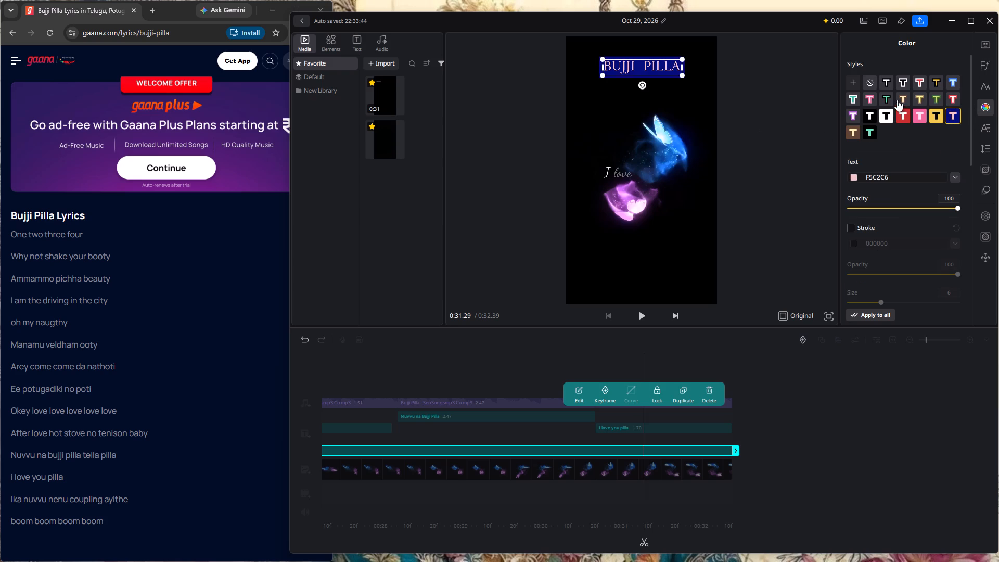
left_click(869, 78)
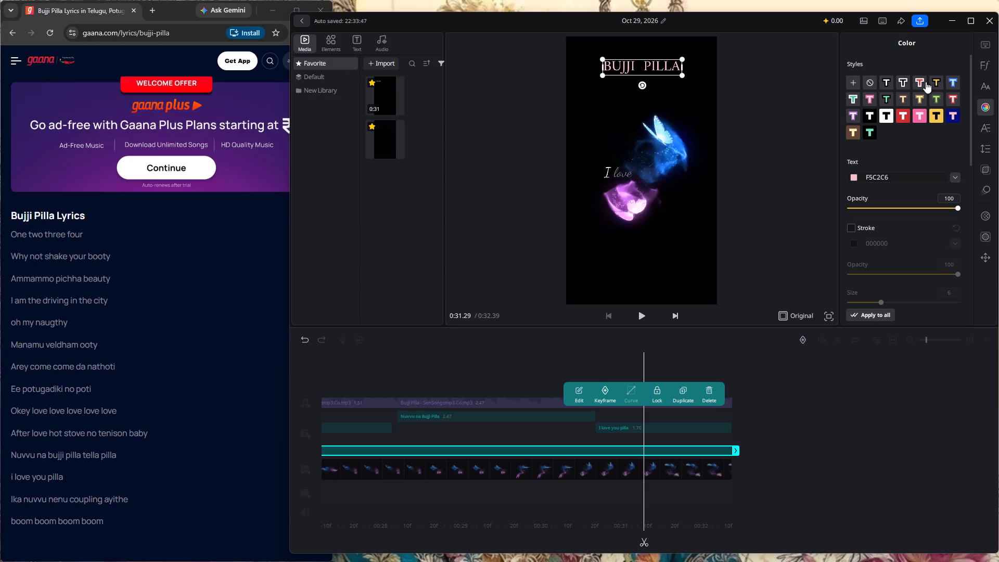
Apply the blue-stroke color style to the "BUJJI PILLA" title, and clear the style to keep only its C9EFF3 text color.
left_click(947, 87)
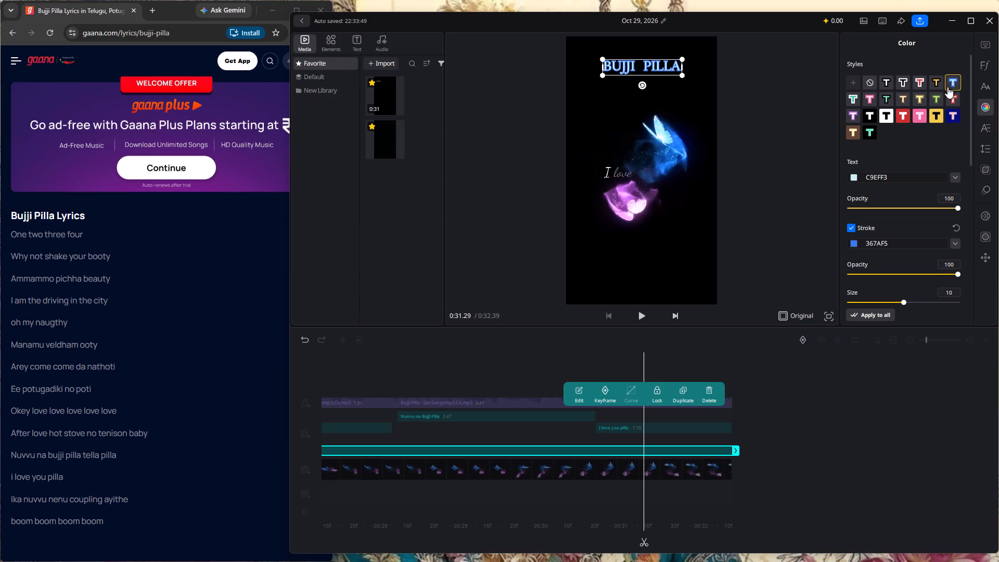
left_click(873, 85)
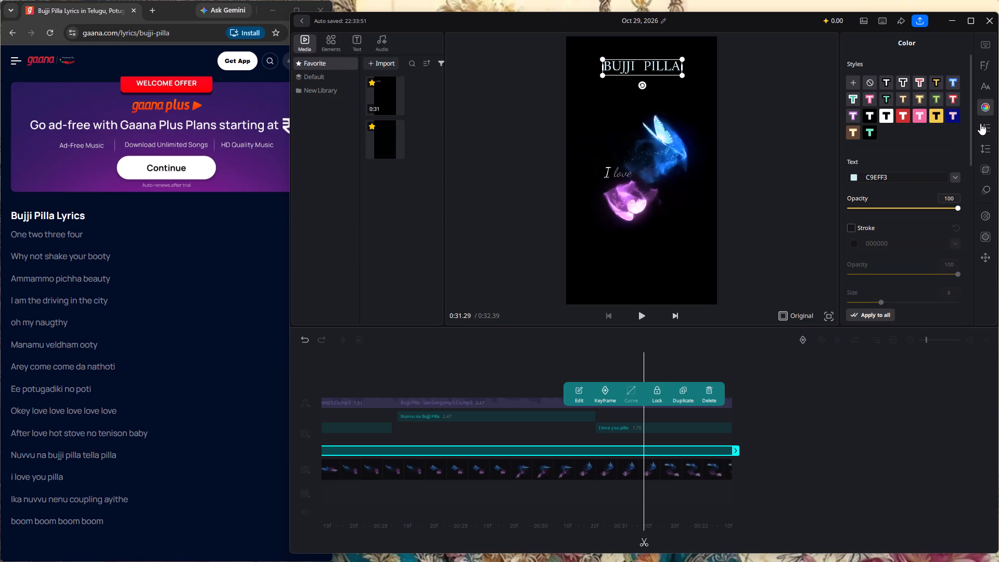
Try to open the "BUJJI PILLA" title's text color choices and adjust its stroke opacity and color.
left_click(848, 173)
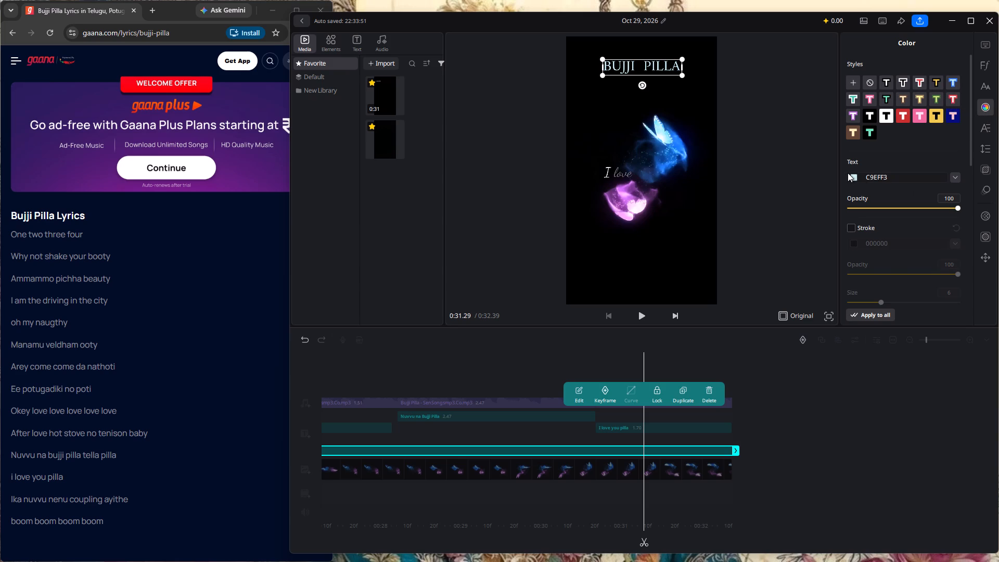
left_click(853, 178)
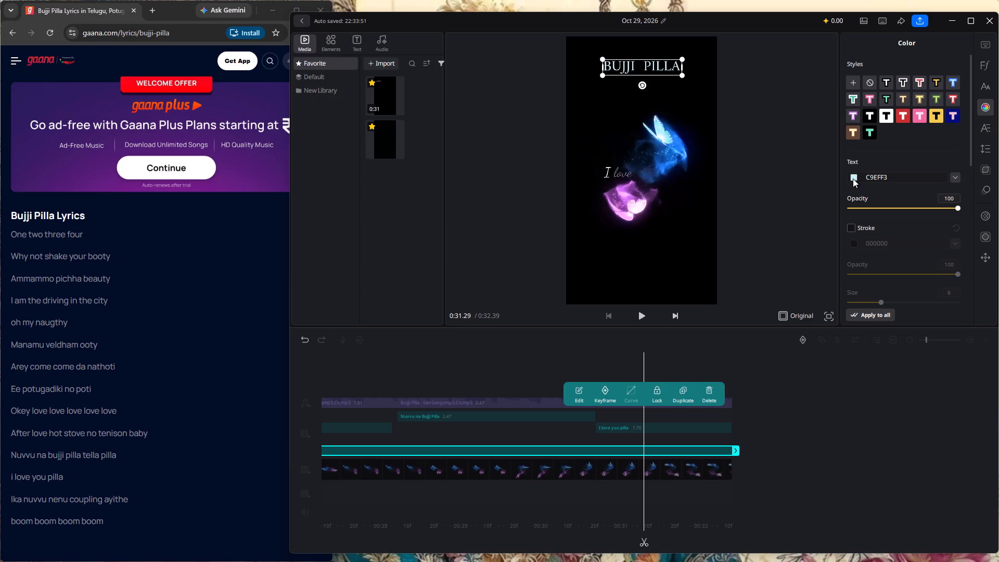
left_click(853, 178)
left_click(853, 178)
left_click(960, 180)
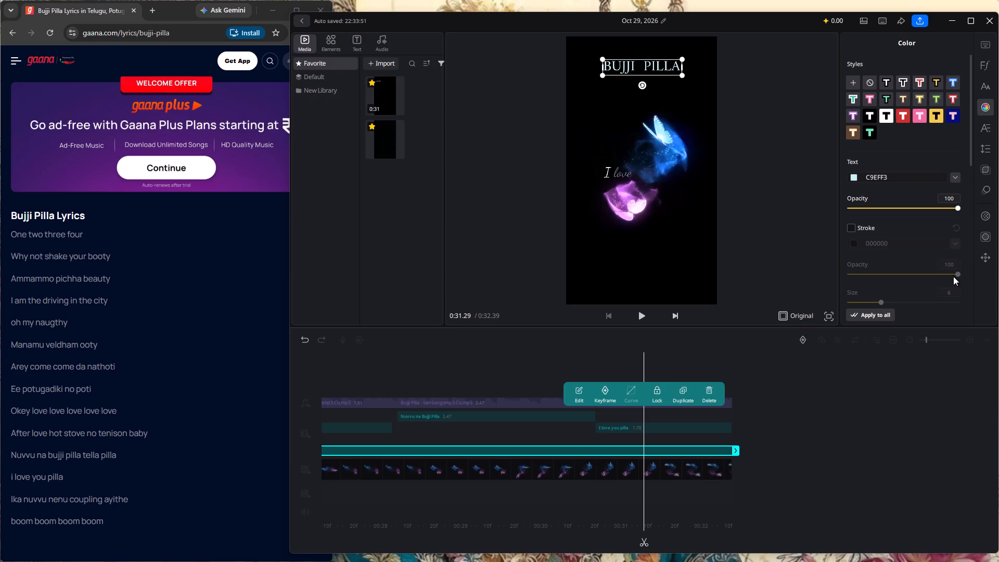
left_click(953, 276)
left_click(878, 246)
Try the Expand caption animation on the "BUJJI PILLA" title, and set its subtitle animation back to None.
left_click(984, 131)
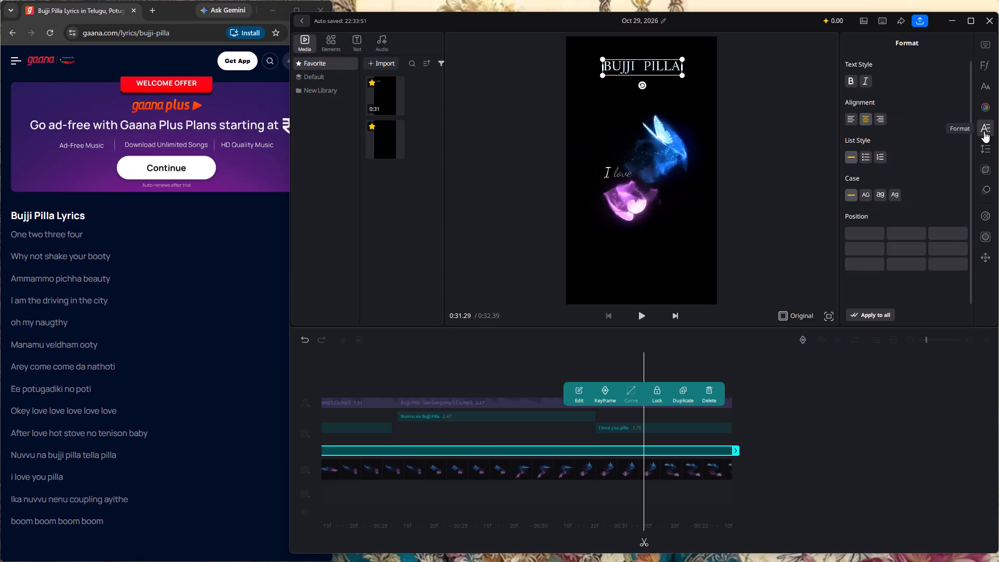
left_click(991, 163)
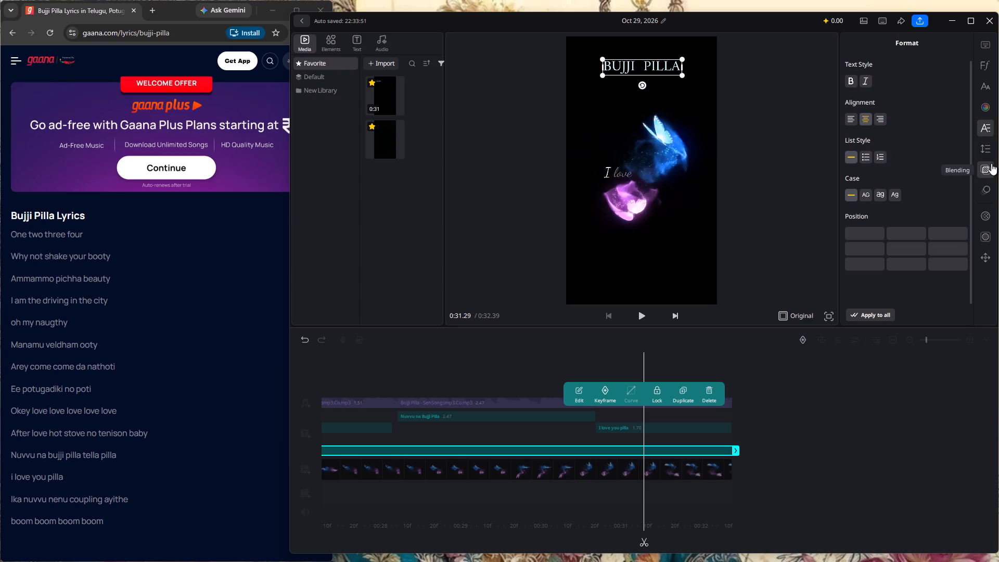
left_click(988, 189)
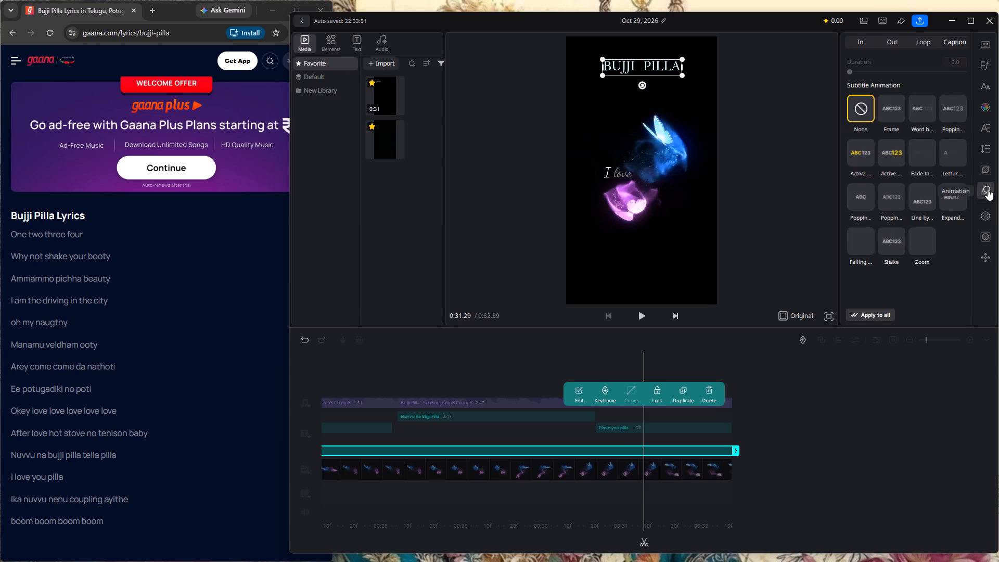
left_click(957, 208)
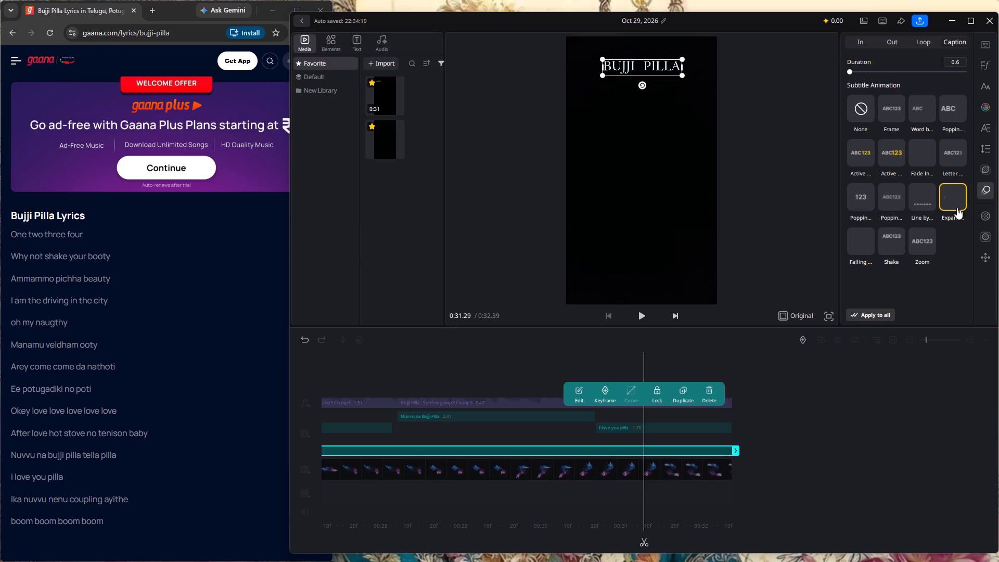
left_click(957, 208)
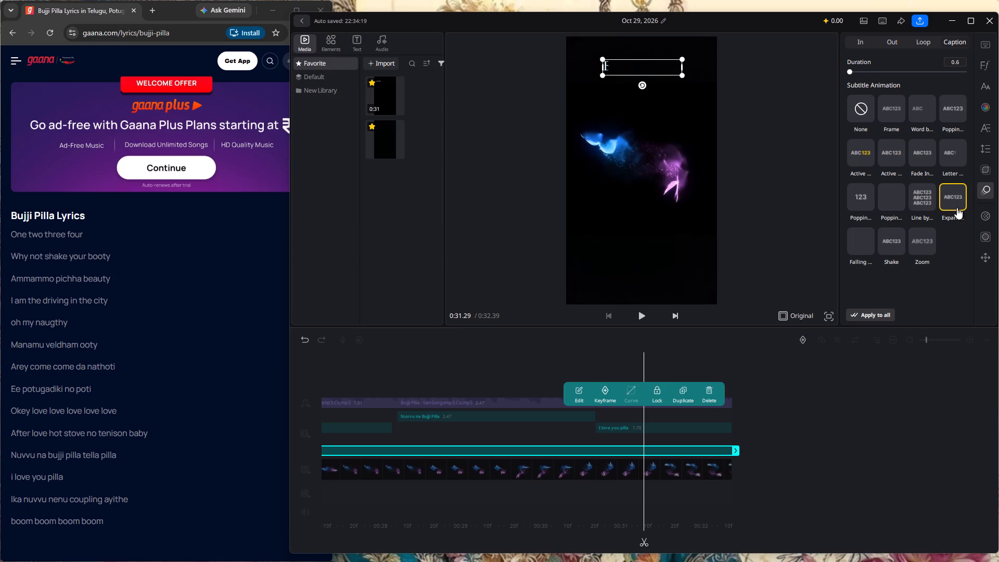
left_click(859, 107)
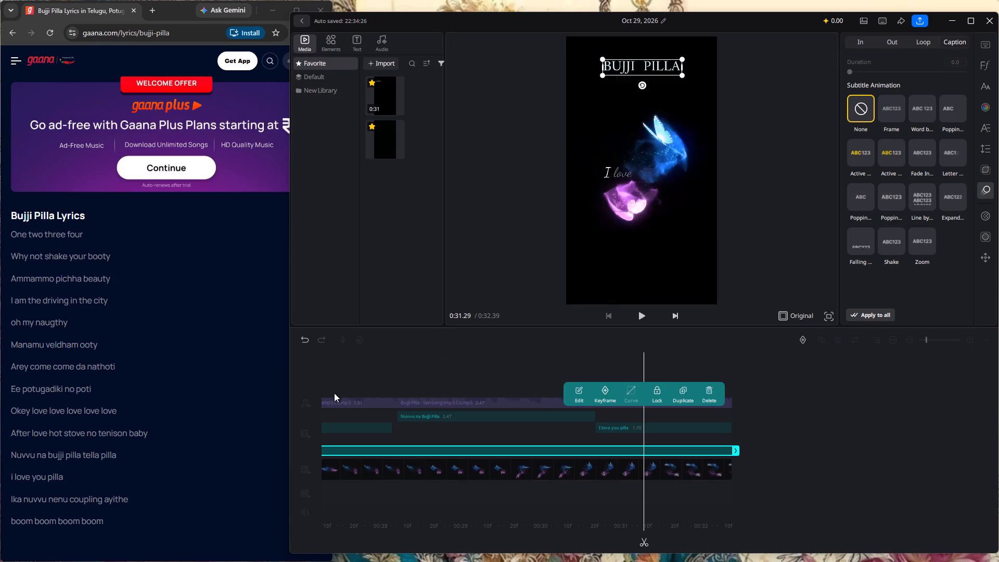
Deselect the title, return to the start of the timeline, and play the lyric video from 0:00 to review it.
left_click(915, 344)
double_click(904, 337)
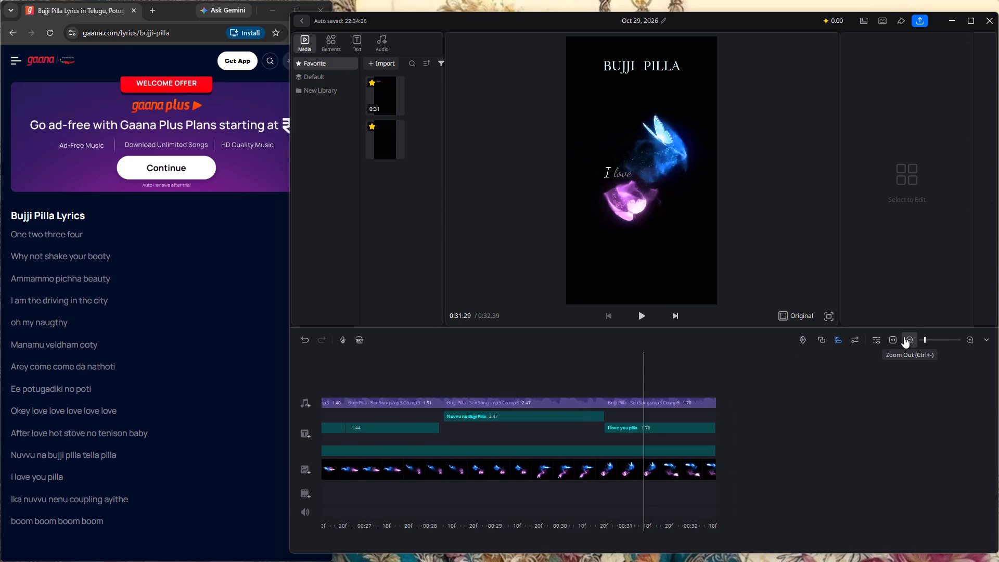
left_click(904, 337)
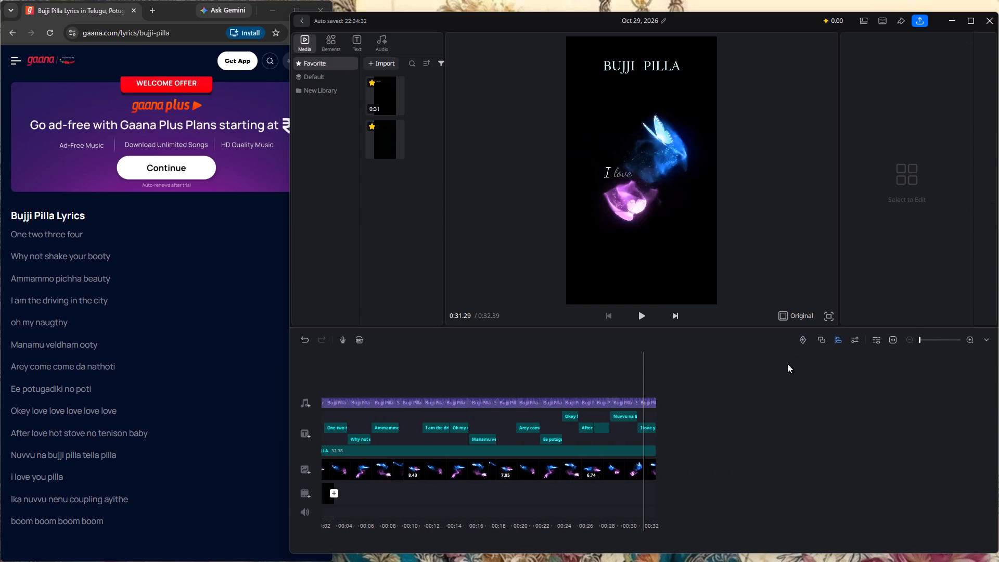
key("Left")
key("Left")
key("Left")
key("Left")
key("Left")
key("Left")
key("Left")
key("Left")
key("Left")
key("Left")
key("Left")
key("Left")
key("Left")
key("Left")
key("Left")
key("Left")
key("Left")
key("Left")
key("Left")
key("Left")
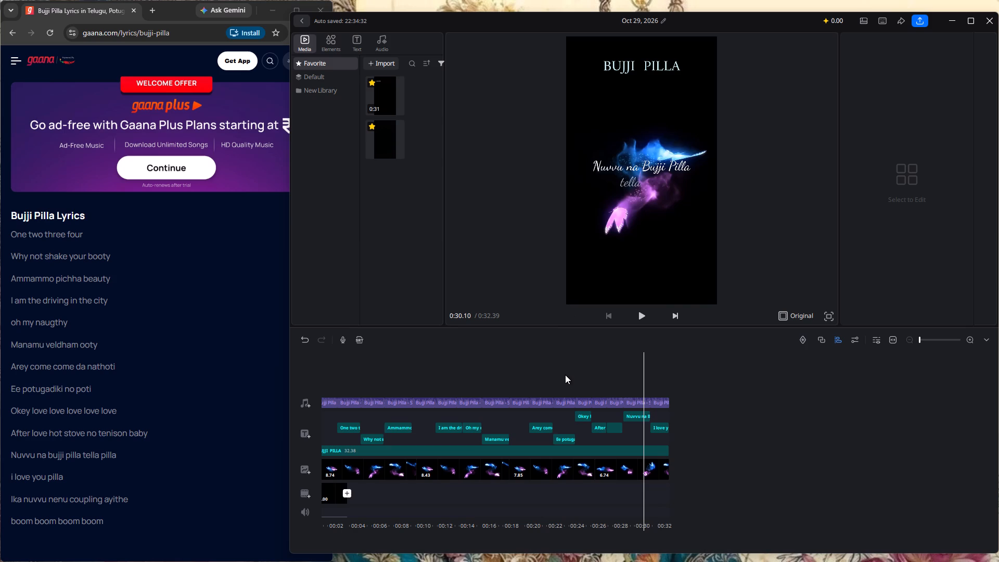
left_click_drag(561, 362, 998, 509)
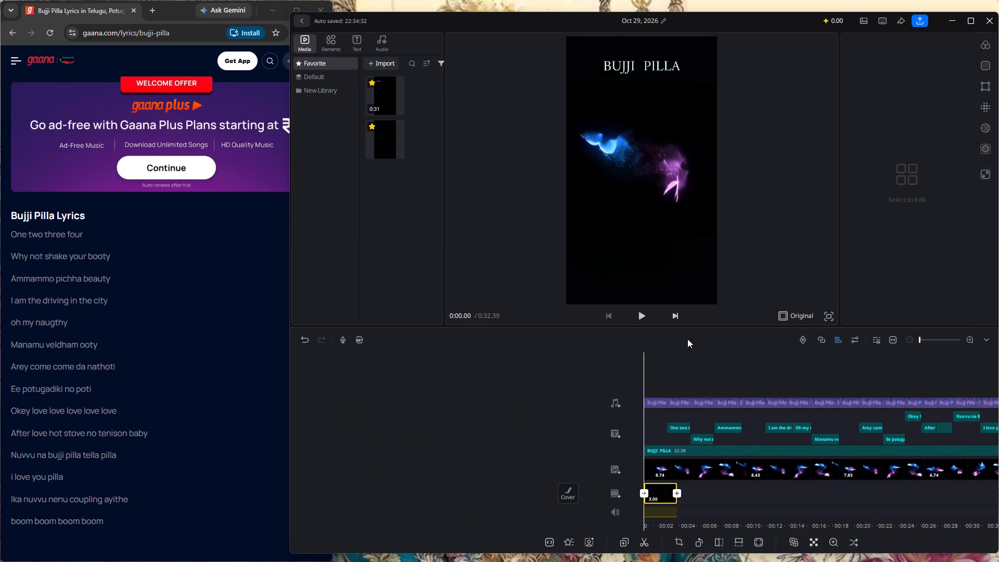
left_click(640, 308)
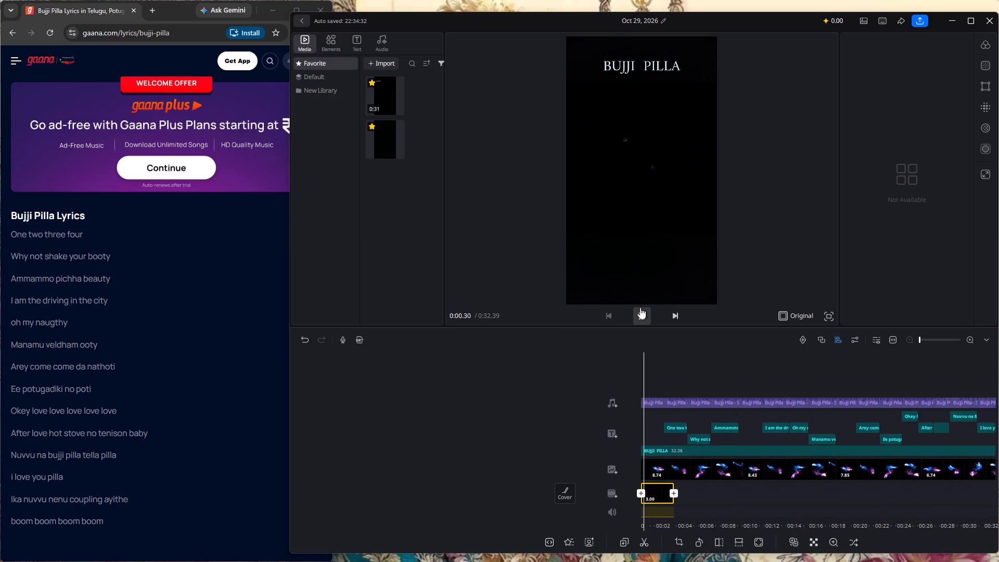
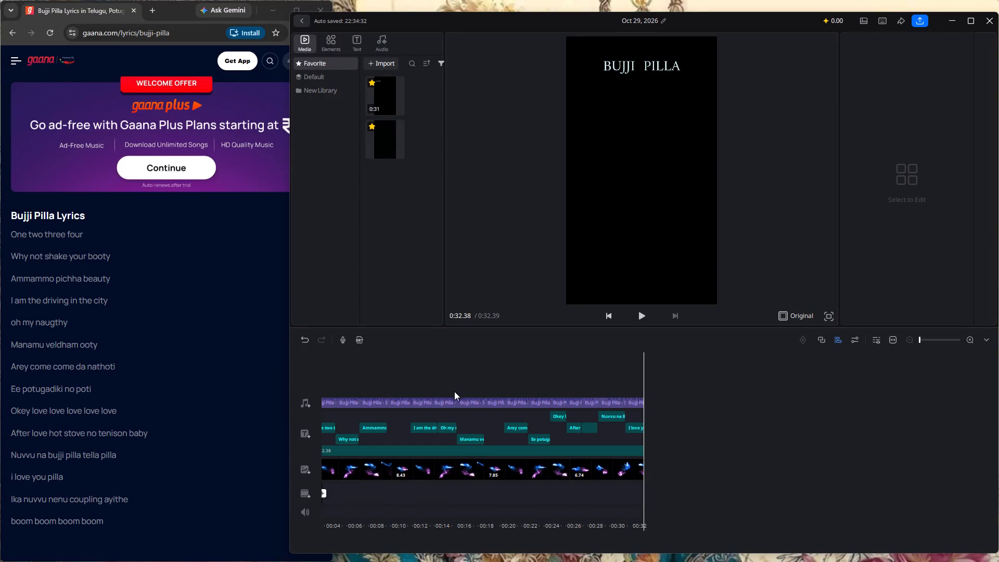
Replay the section from about 0:25 to 0:31, rechecking the "After love hot stove" and "no tenison baby" lyrics against the song.
left_click_drag(540, 505, 707, 527)
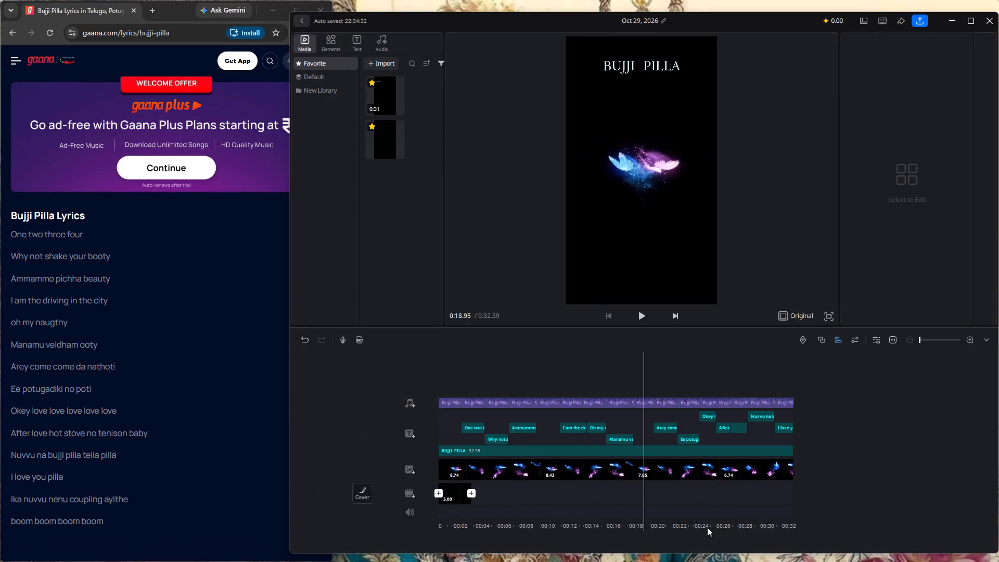
left_click_drag(707, 527, 764, 540)
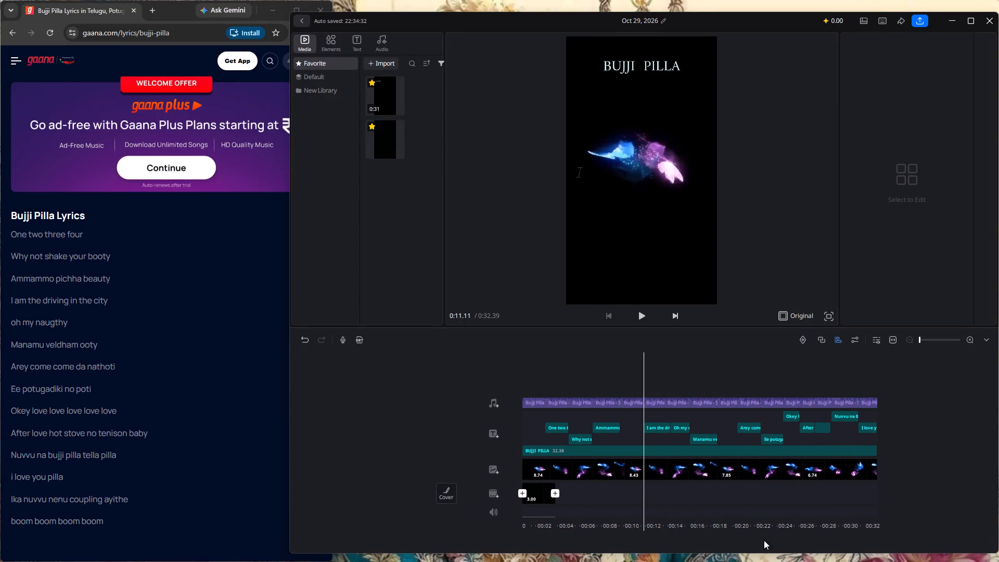
left_click_drag(764, 540, 631, 518)
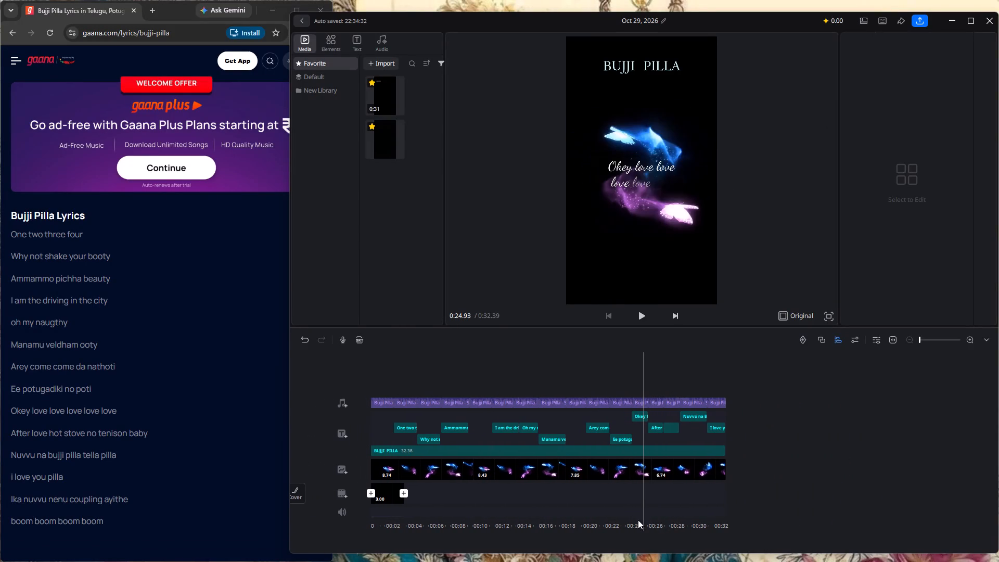
left_click(647, 312)
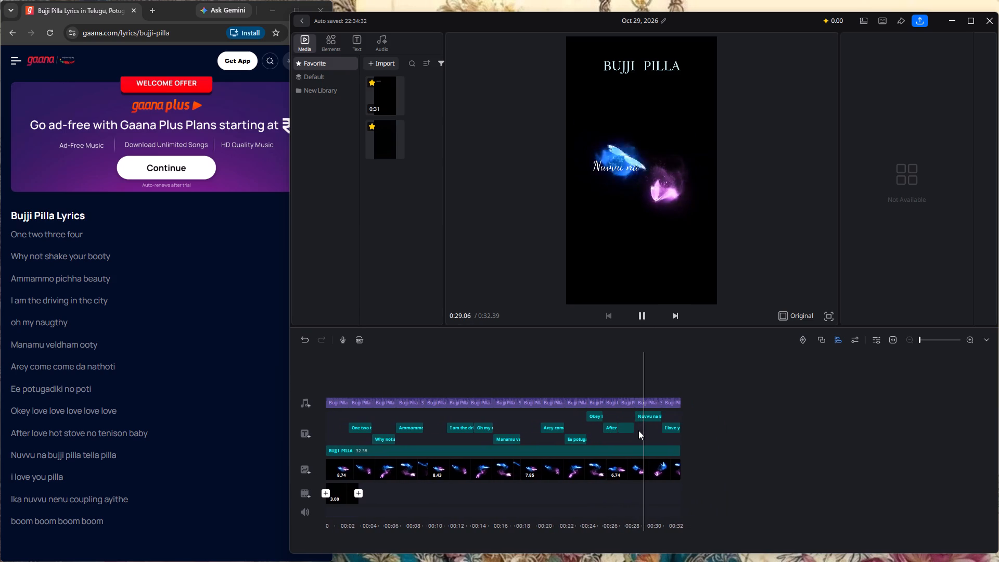
left_click(729, 485)
left_click_drag(664, 469, 700, 478)
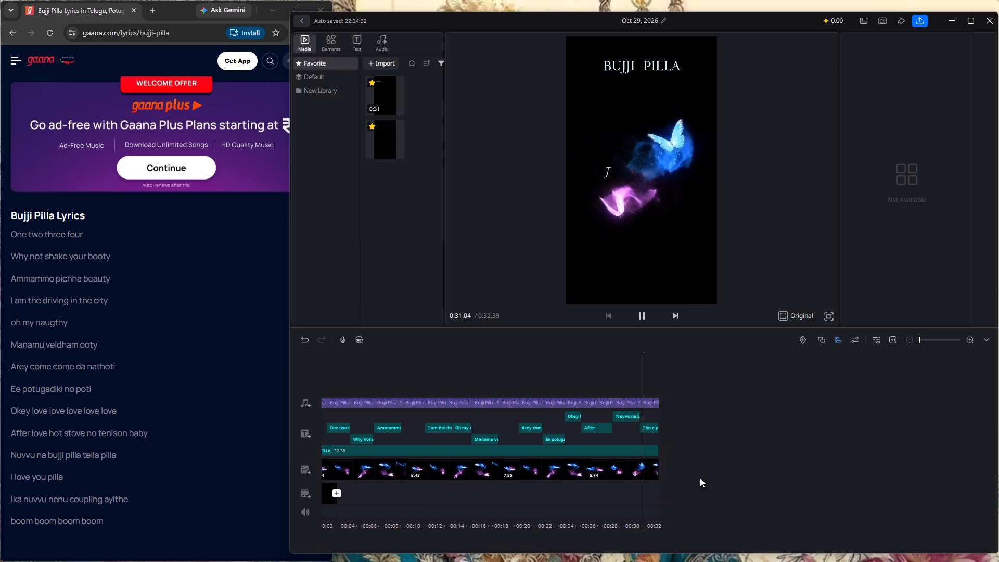
left_click_drag(700, 478, 735, 481)
left_click(647, 310)
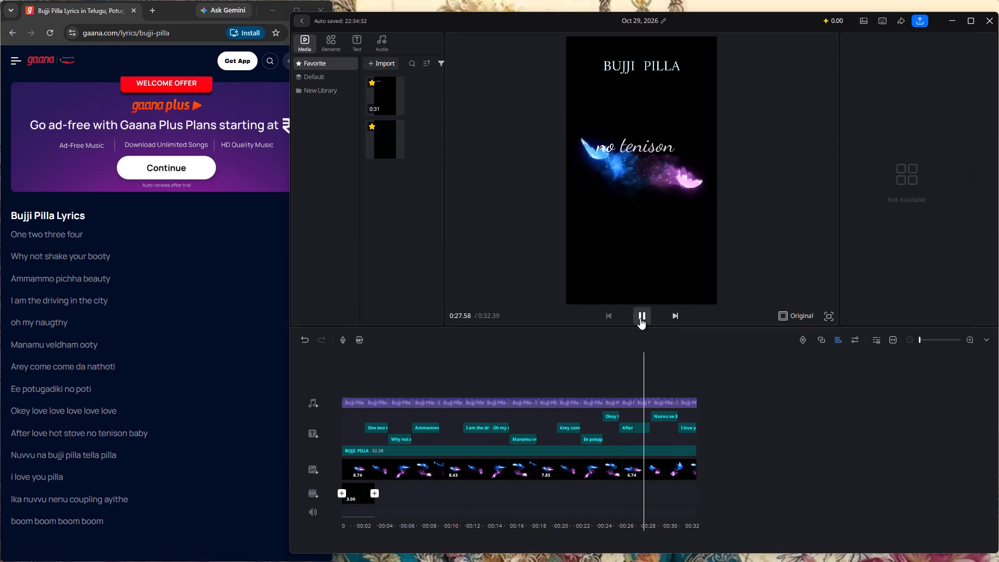
left_click(640, 318)
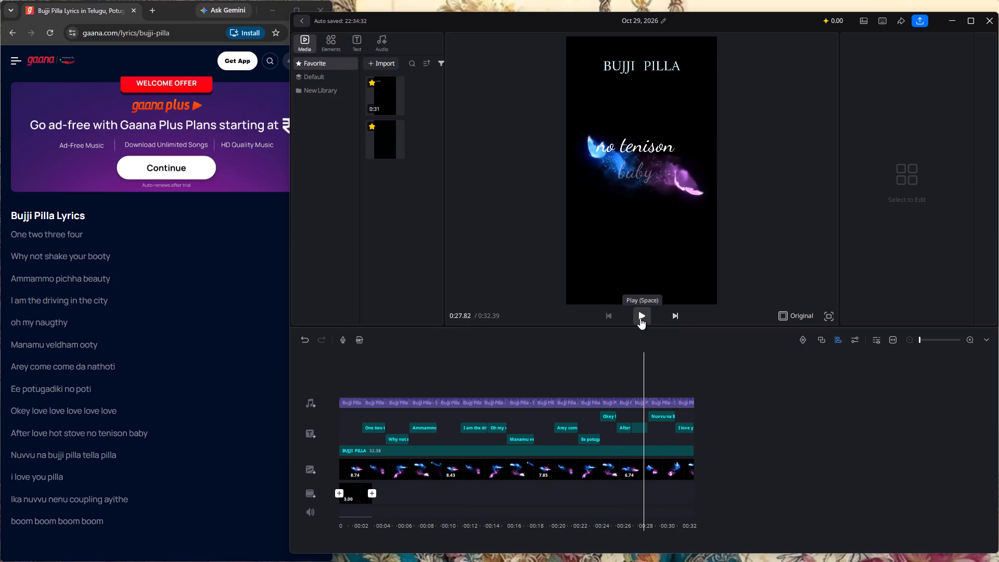
left_click_drag(645, 360, 671, 365)
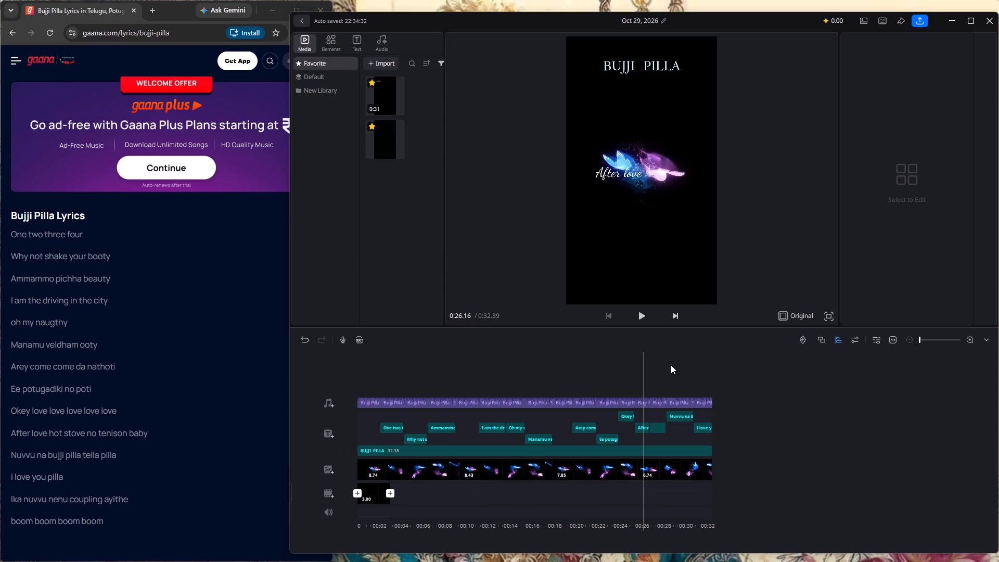
left_click(649, 318)
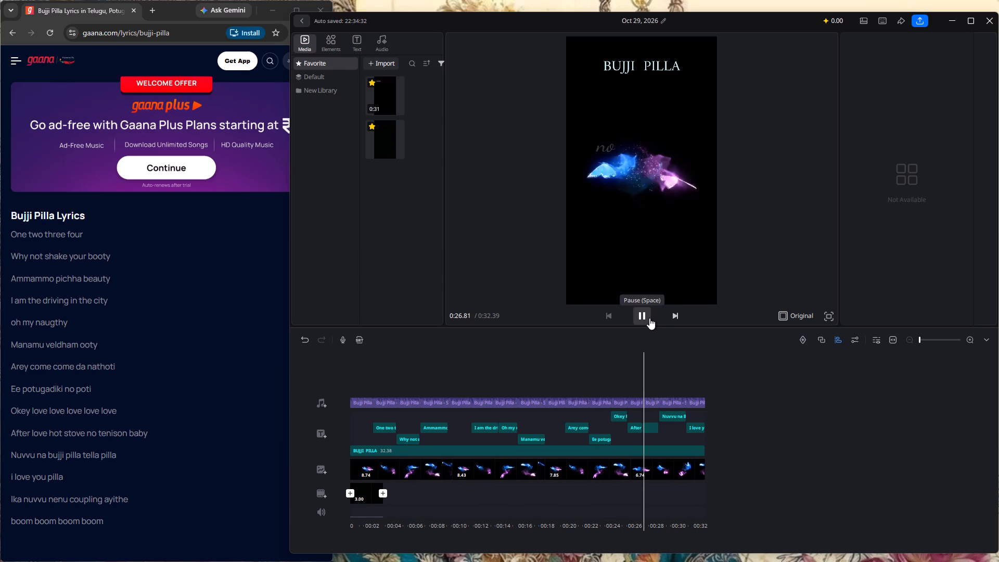
left_click(649, 318)
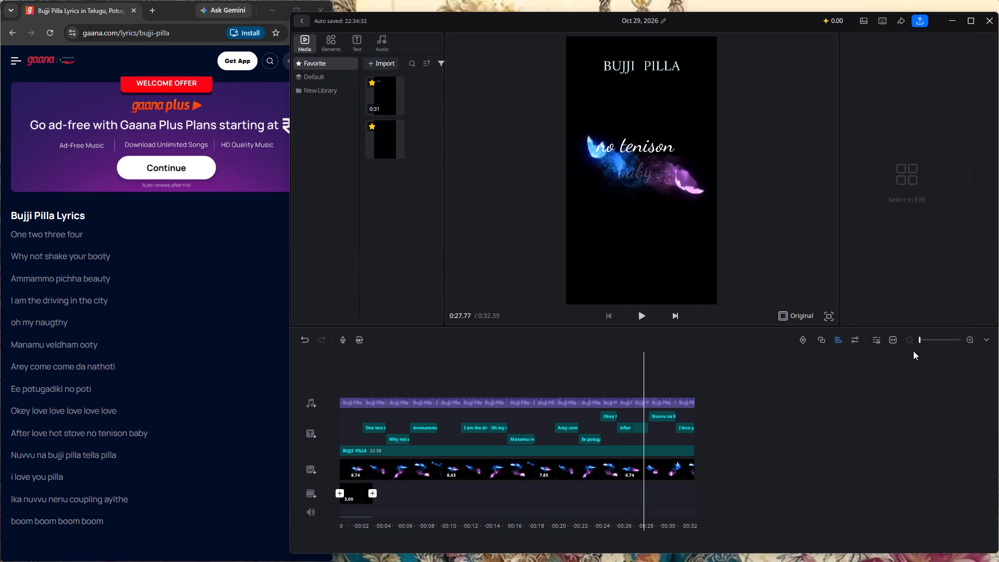
Enlarge the timeline and play the video from about 0:24 to its end to check the closing lyric clips.
left_click_drag(917, 336, 912, 334)
left_click_drag(912, 334, 928, 334)
left_click(929, 336)
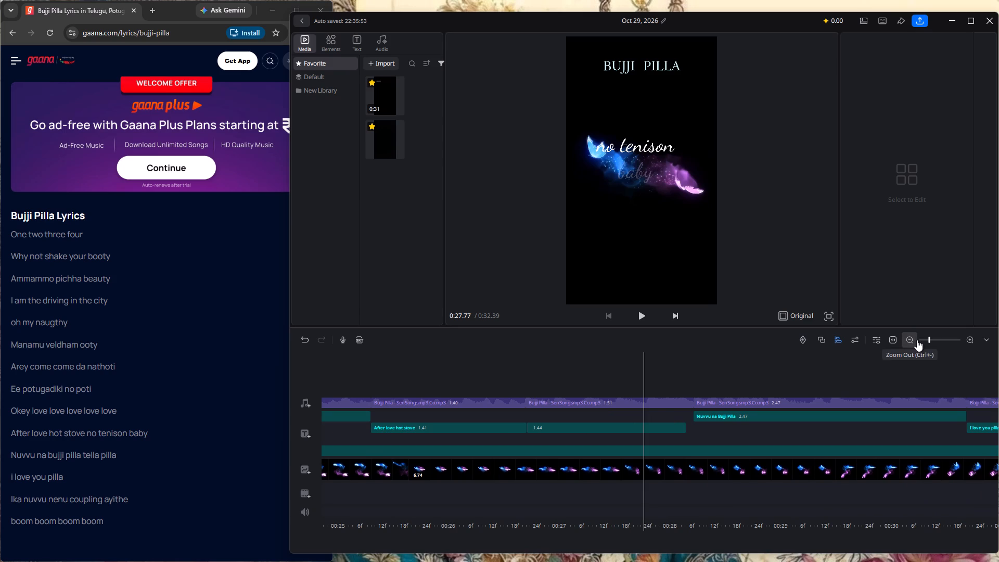
left_click(917, 340)
left_click_drag(755, 367, 791, 371)
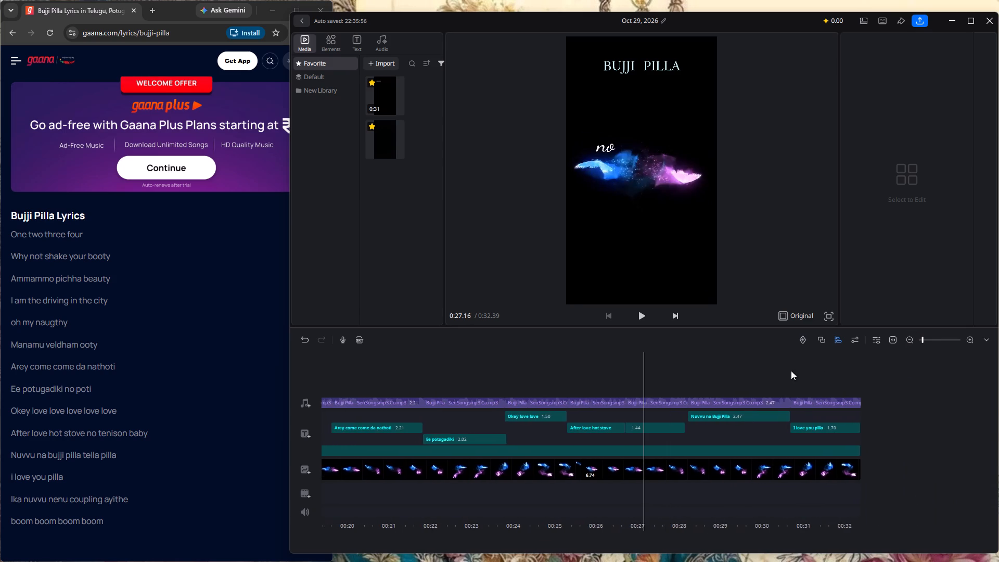
left_click_drag(791, 371, 931, 396)
left_click(651, 316)
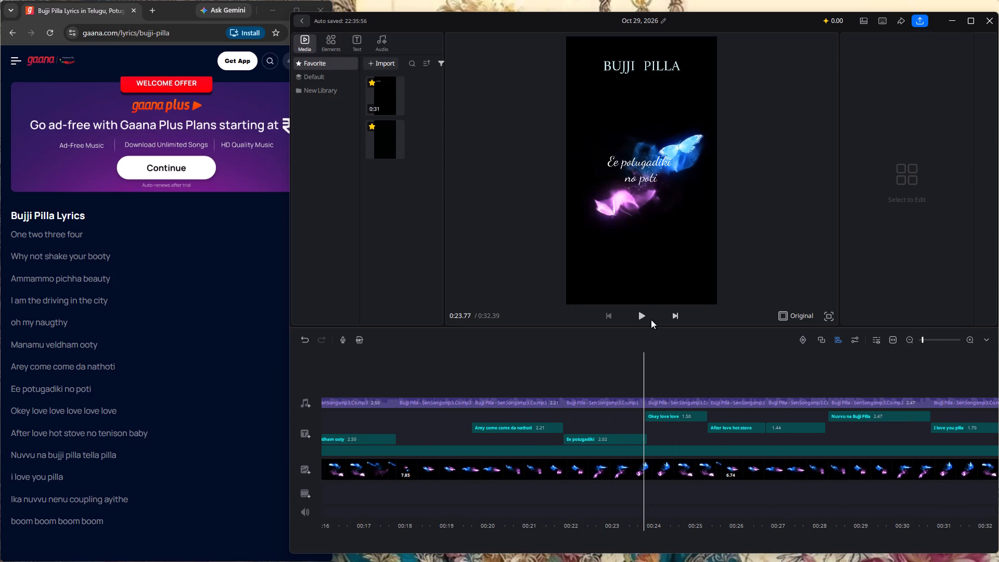
left_click(646, 318)
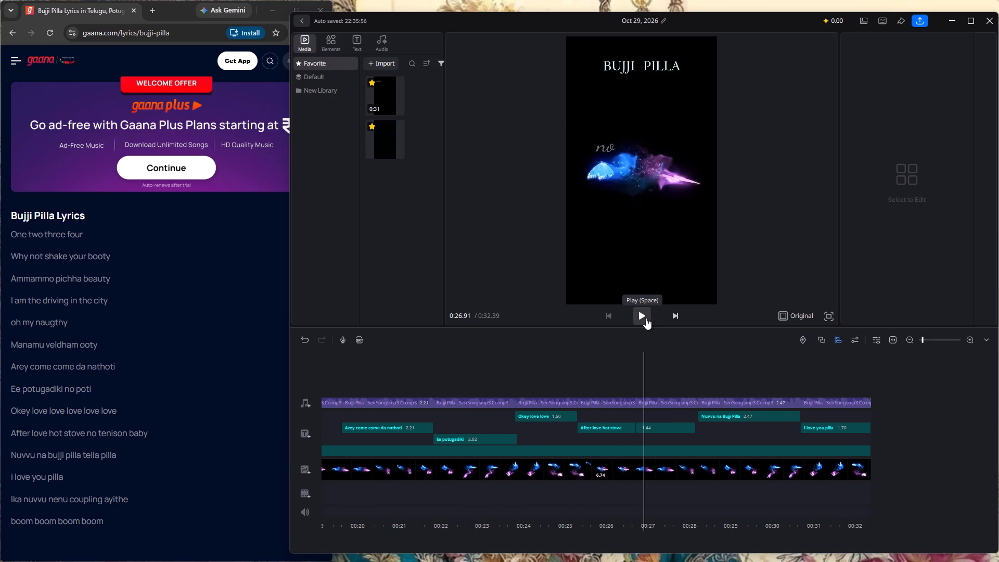
left_click(646, 318)
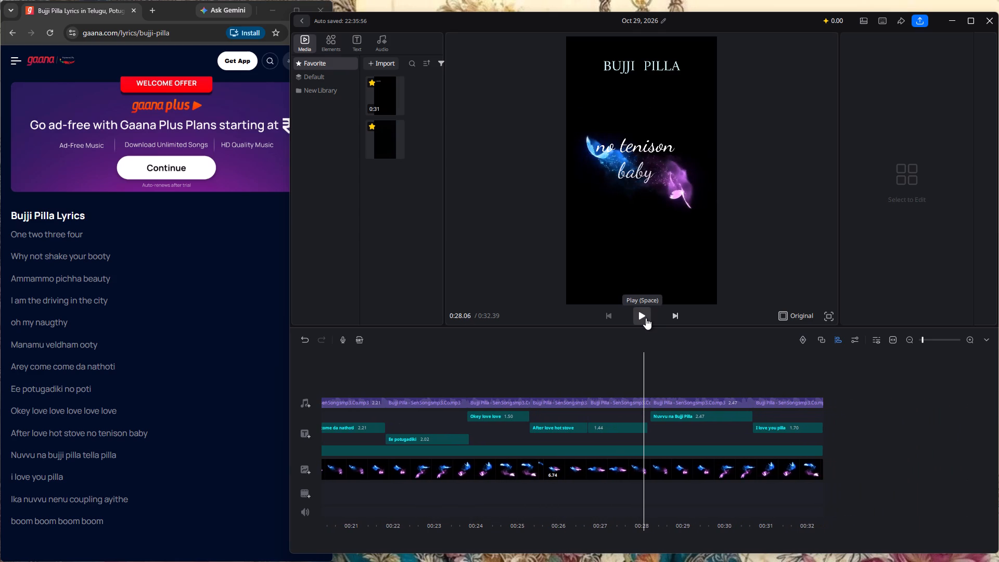
left_click(646, 320)
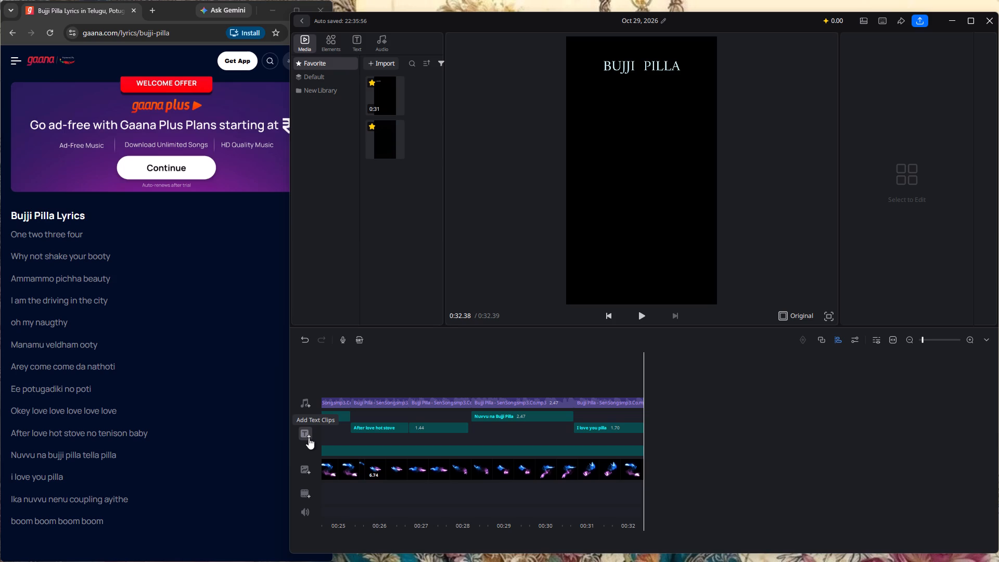
Add a text clip at the end of the video, below "I love you pilla", and extend its start back to 6.87 s long.
left_click(310, 438)
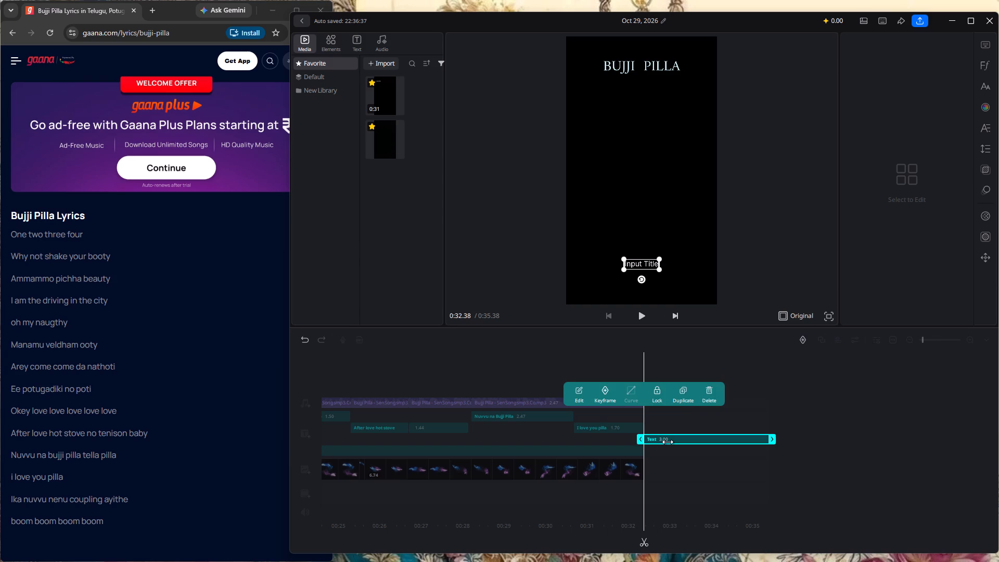
left_click_drag(668, 442, 651, 463)
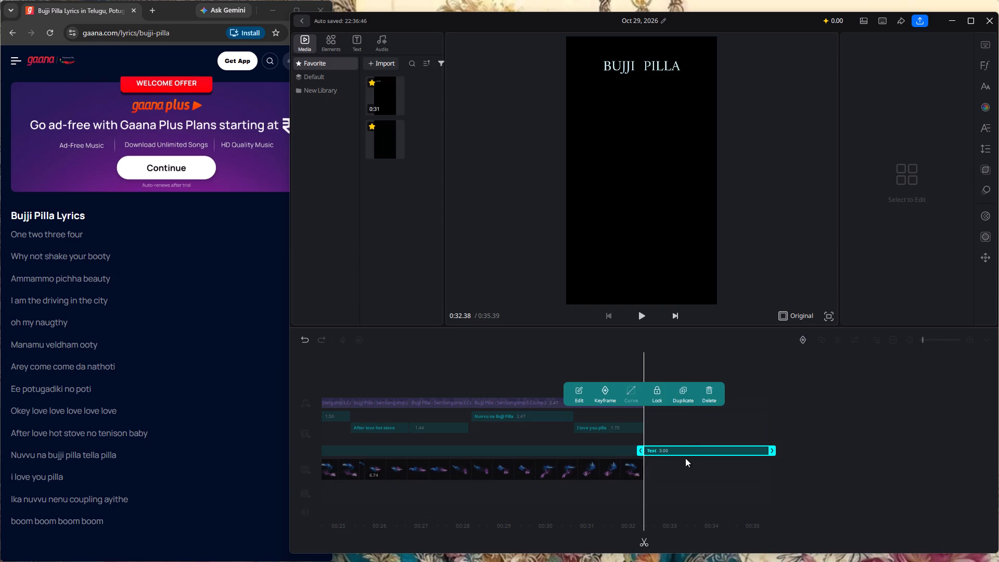
left_click_drag(685, 453, 685, 443)
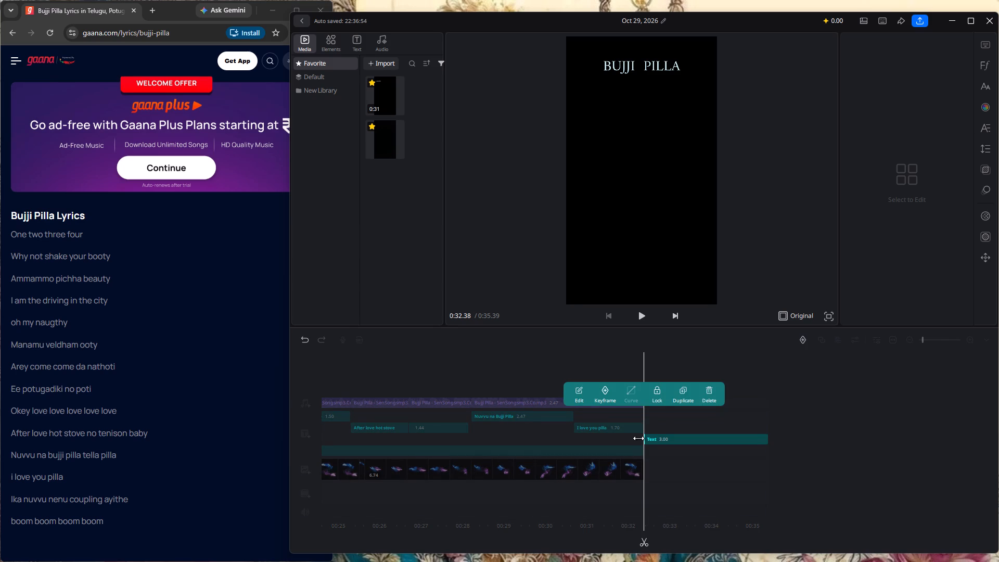
left_click_drag(644, 440, 491, 443)
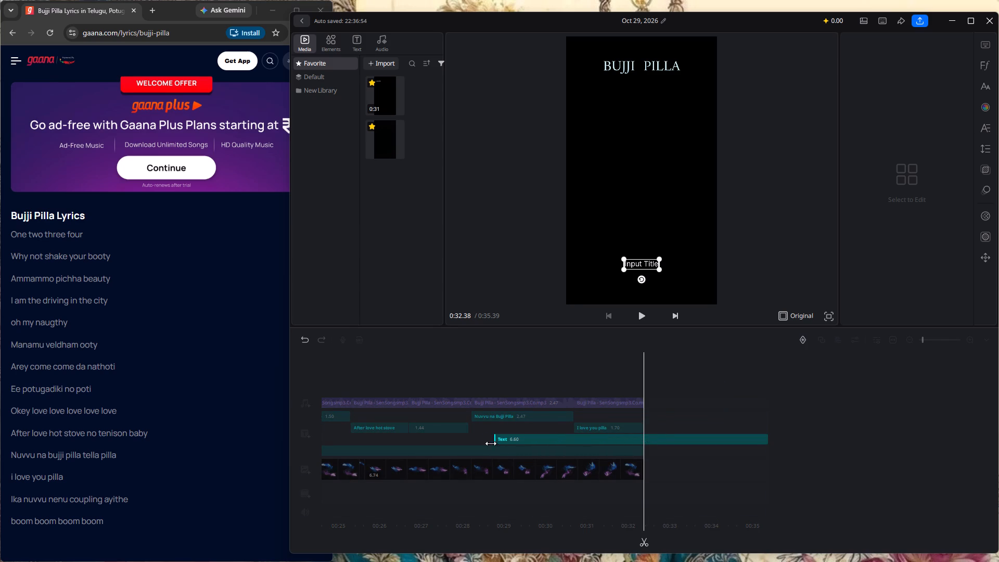
left_click_drag(491, 443, 483, 443)
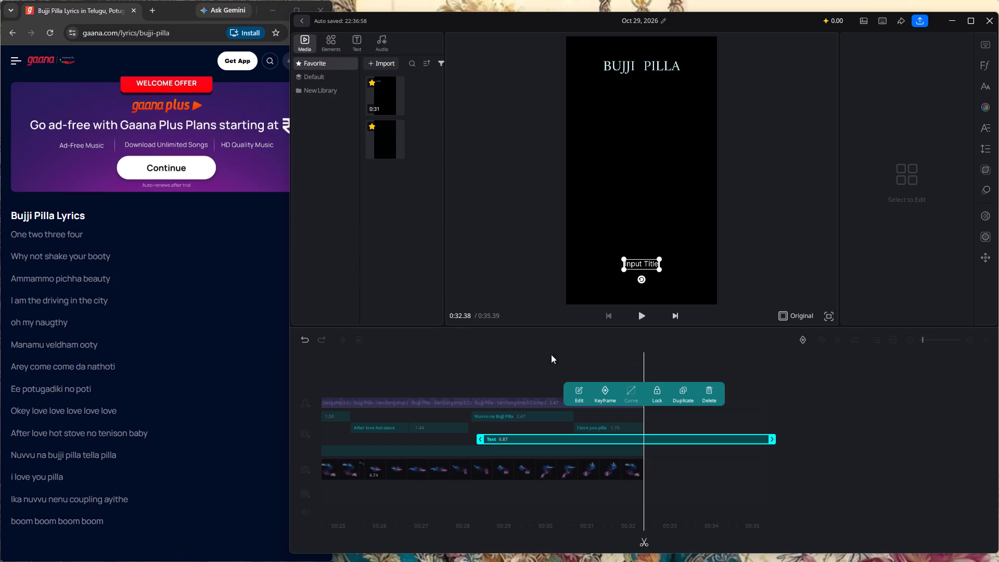
Move the "Manamu veldham ooty" lyric clip up into the text row of "Oh my naugthy", keeping its timing.
left_click_drag(502, 340, 678, 357)
left_click_drag(529, 368, 998, 421)
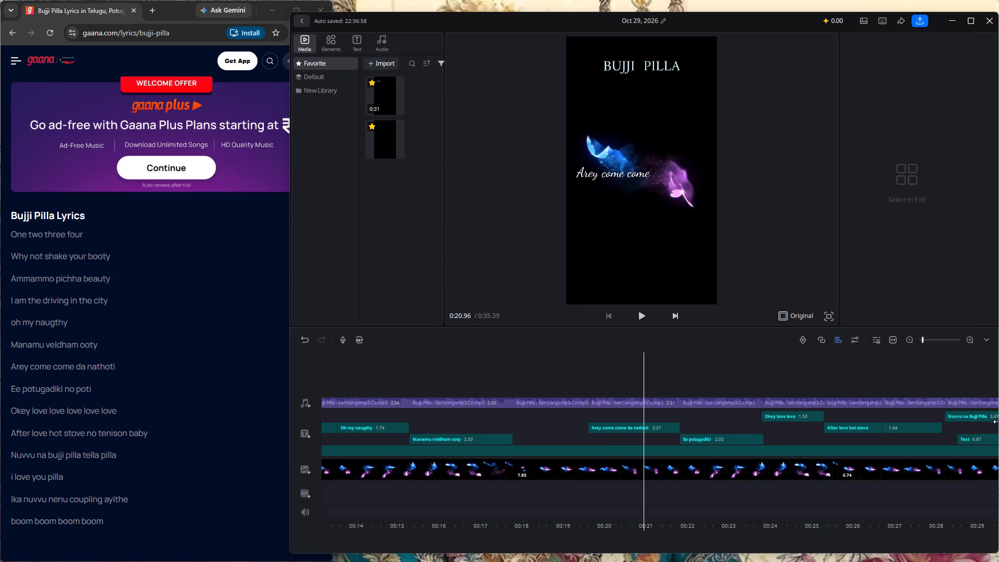
left_click_drag(998, 421, 998, 418)
left_click(436, 436)
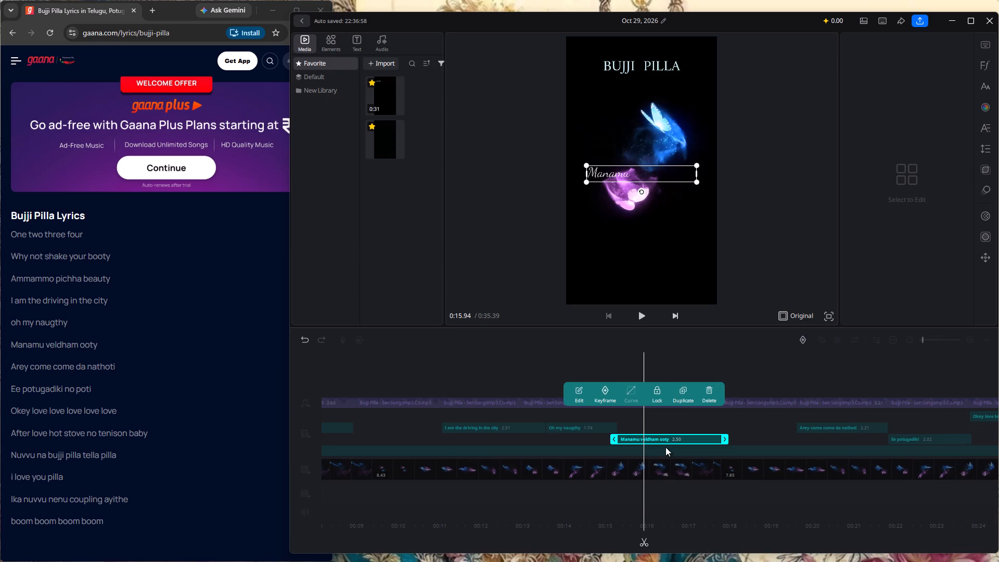
left_click(665, 440)
left_click_drag(696, 440, 696, 436)
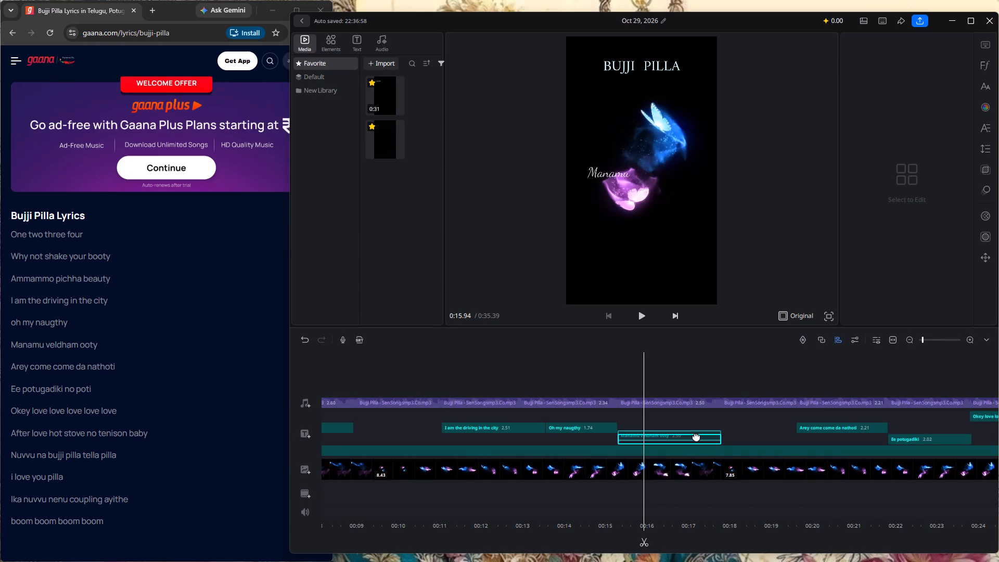
left_click_drag(696, 436, 698, 425)
left_click(771, 427)
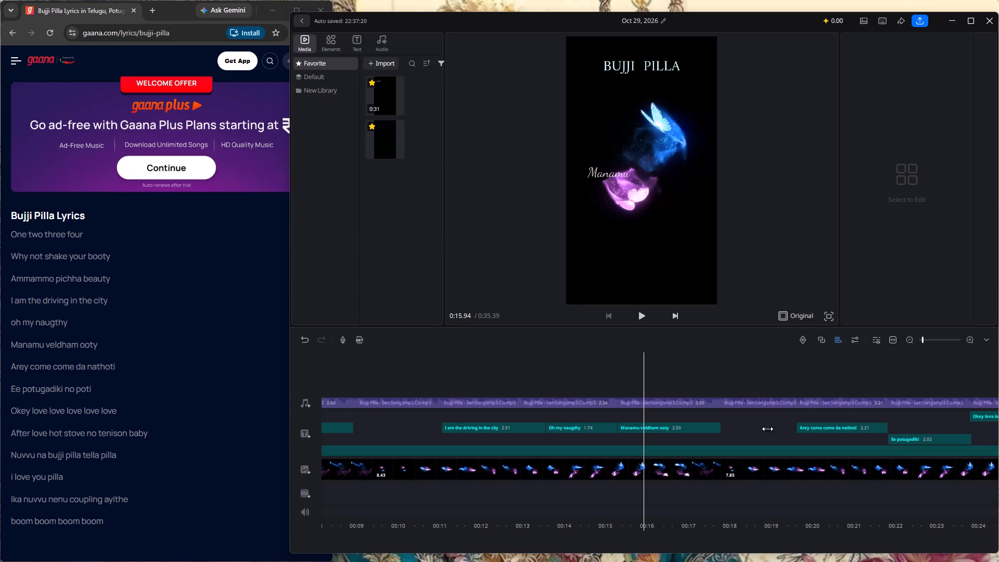
Move the "Ee potugadiki" lyric clip up into the text row of "Arey come come da nathoti", keeping its timing.
left_click_drag(767, 430, 609, 438)
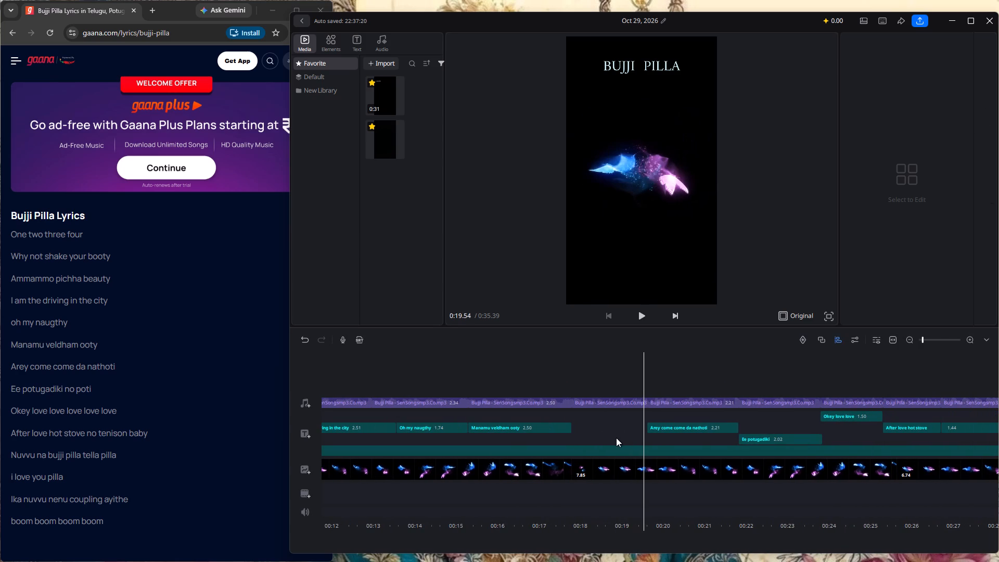
left_click(757, 440)
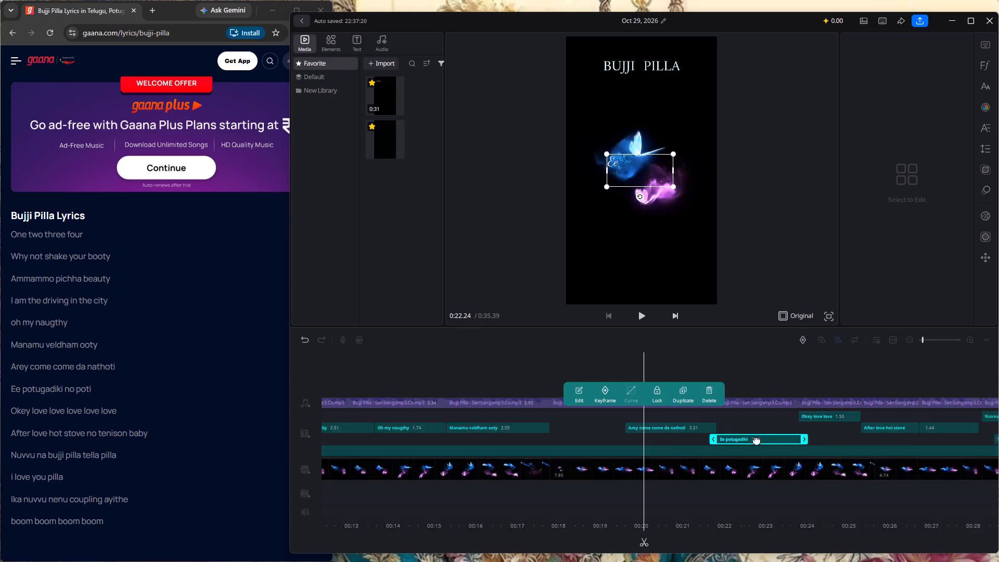
left_click_drag(658, 441, 658, 440)
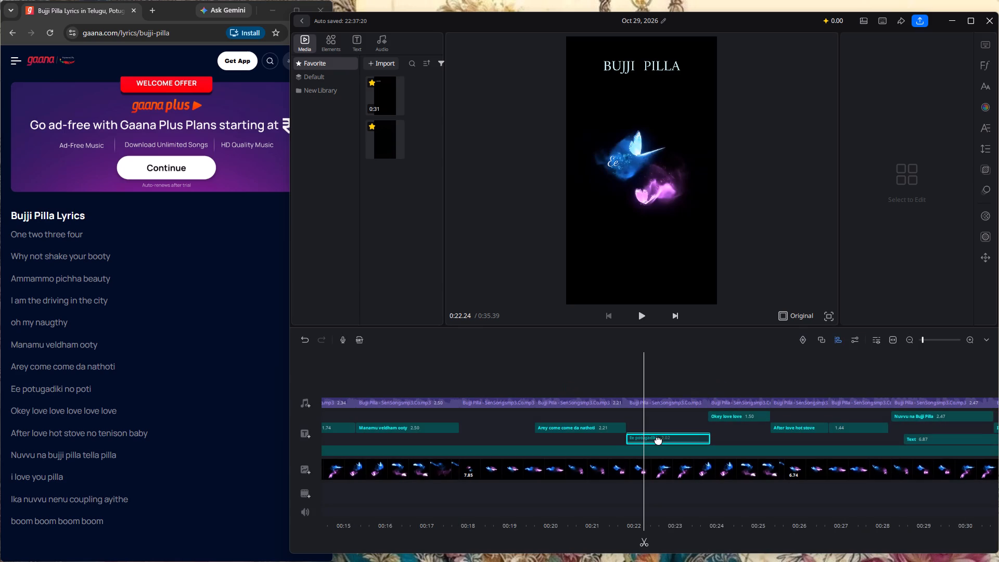
left_click_drag(658, 440, 658, 435)
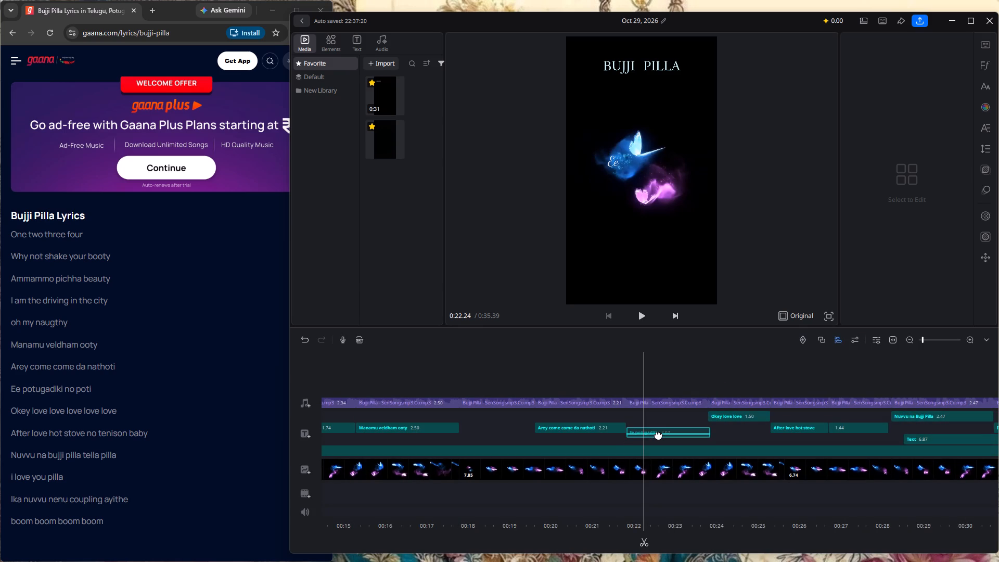
left_click_drag(658, 435, 658, 431)
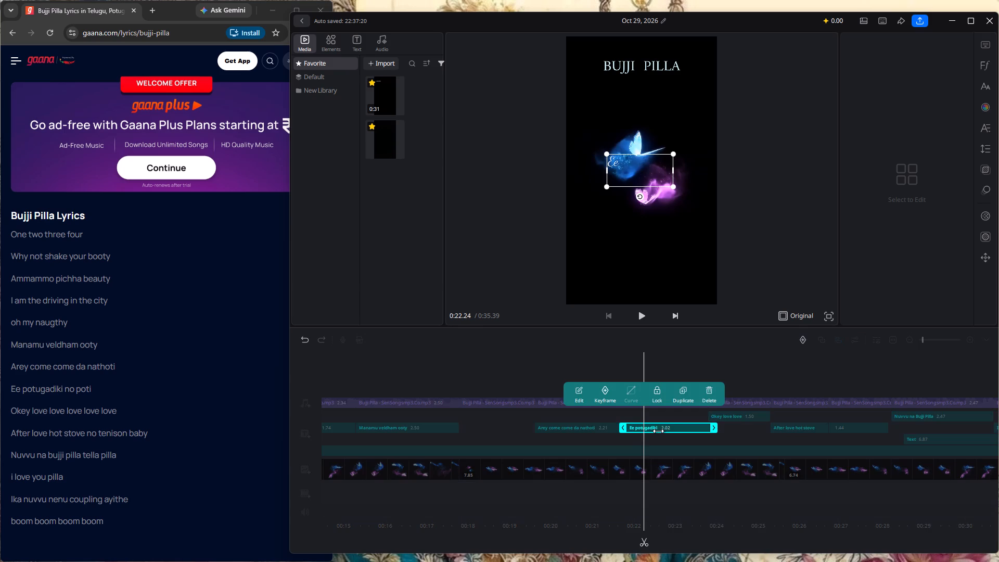
Move the "Why not shake your booty" lyric clip up into the text row of "One two three four", keeping its timing.
left_click(644, 447)
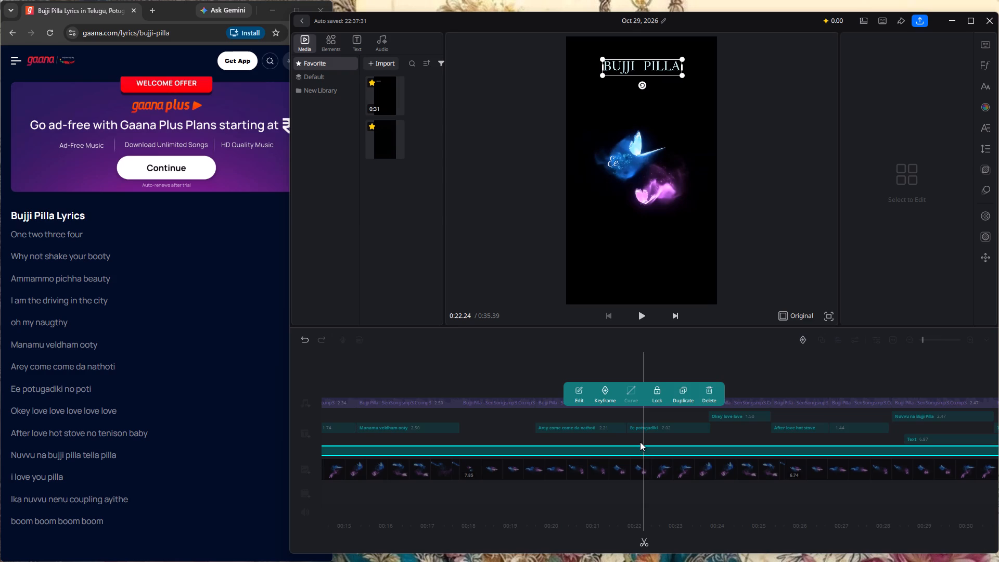
left_click(640, 442)
left_click_drag(640, 442, 998, 467)
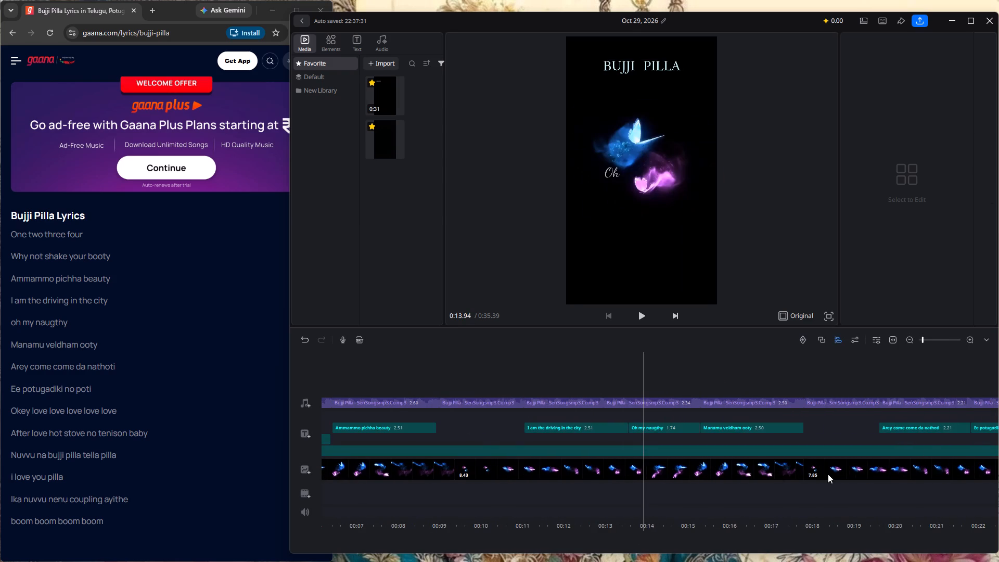
left_click_drag(483, 432, 964, 470)
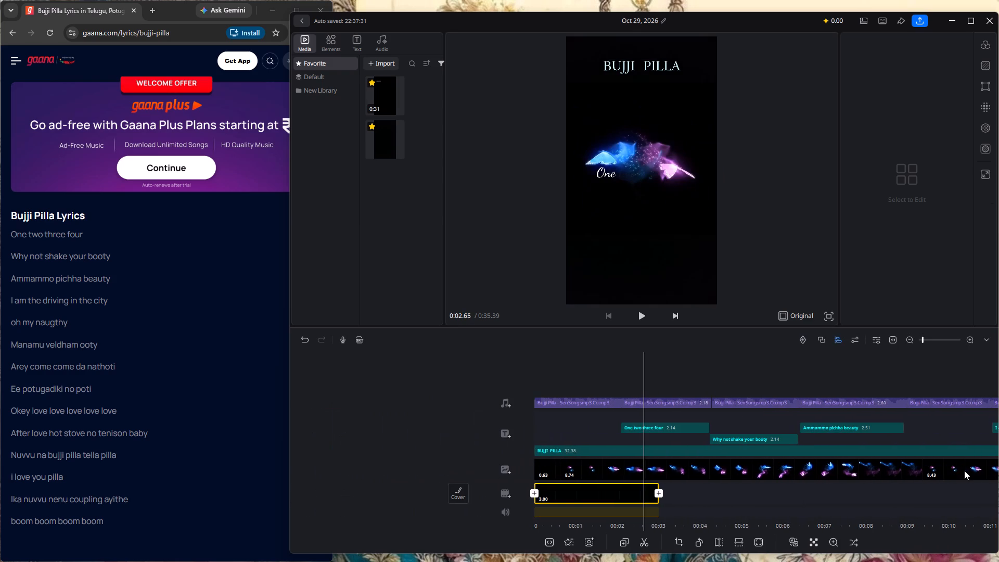
left_click(771, 442)
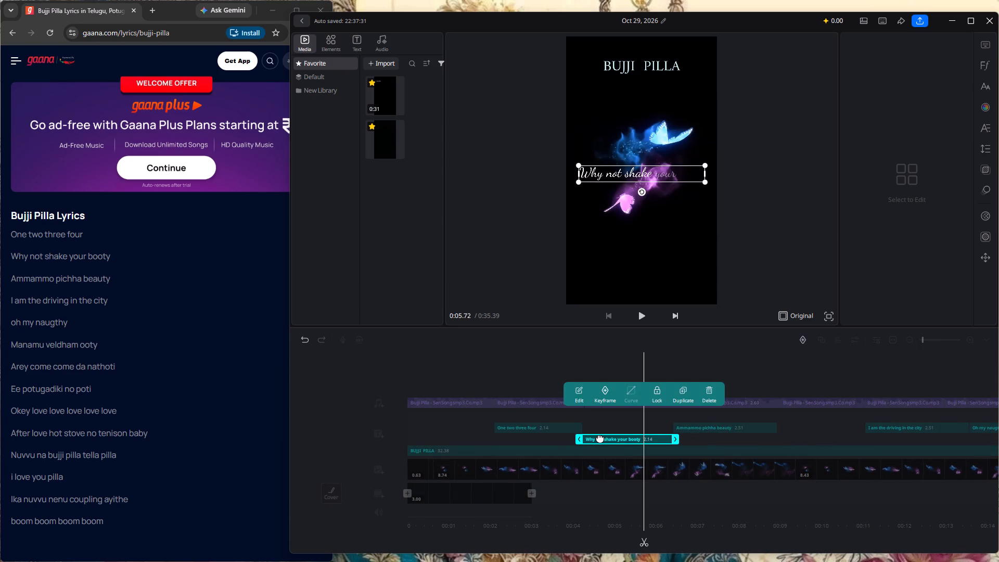
left_click_drag(605, 441, 607, 435)
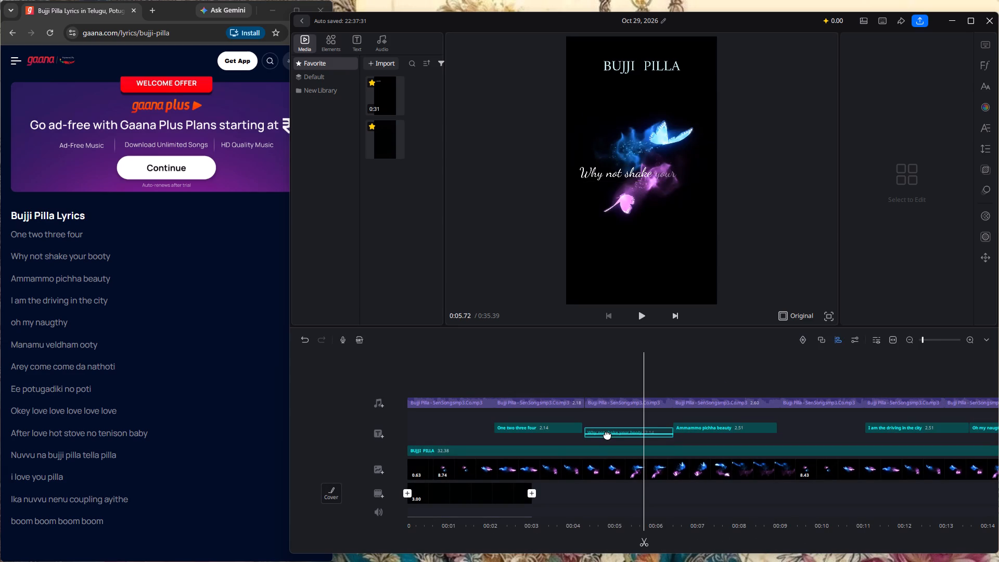
left_click_drag(607, 435, 607, 431)
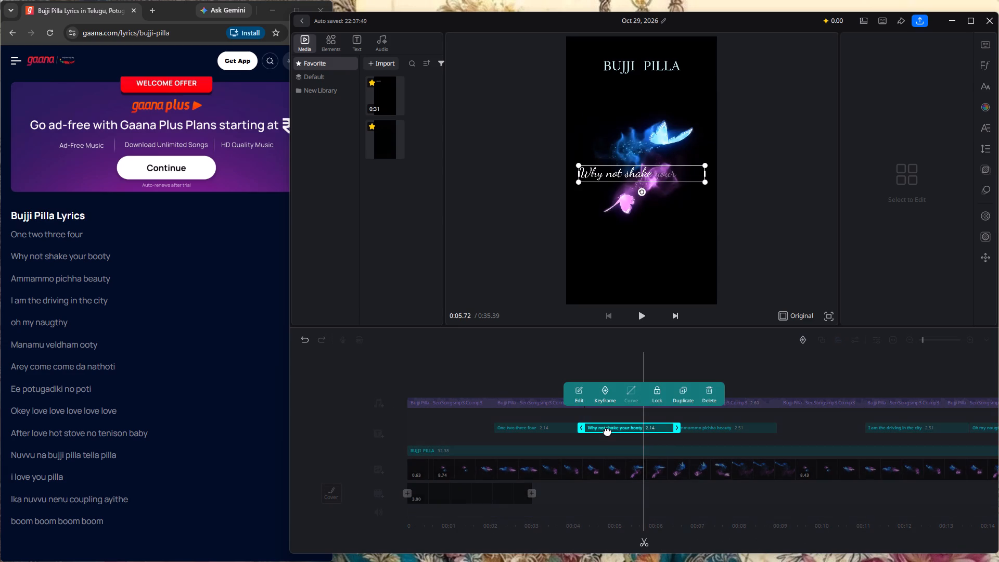
left_click(663, 440)
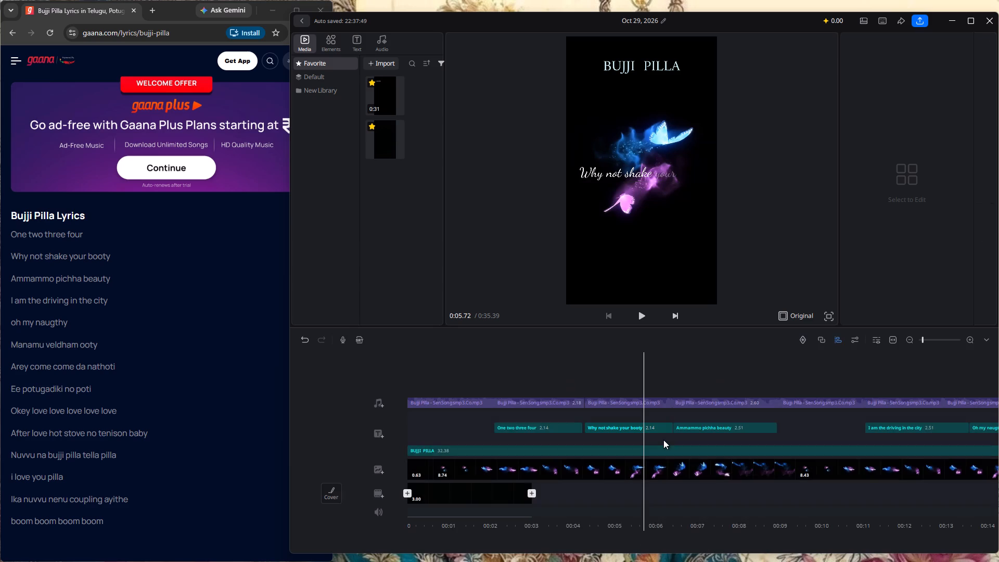
Move the placeholder text clip from the video's end to about 9 s and extend its start back toward the video's beginning.
left_click_drag(663, 440, 0, 334)
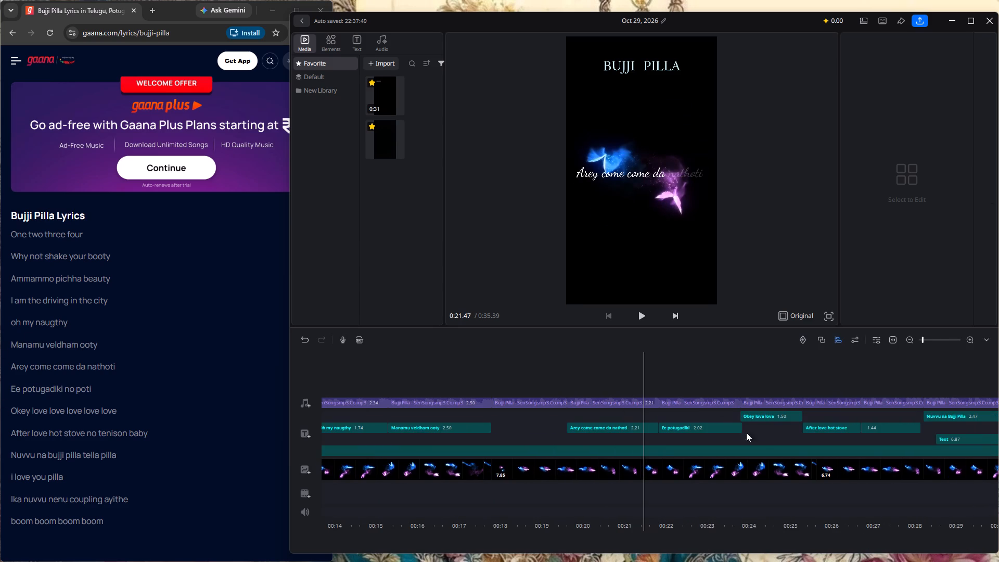
left_click_drag(761, 434, 288, 402)
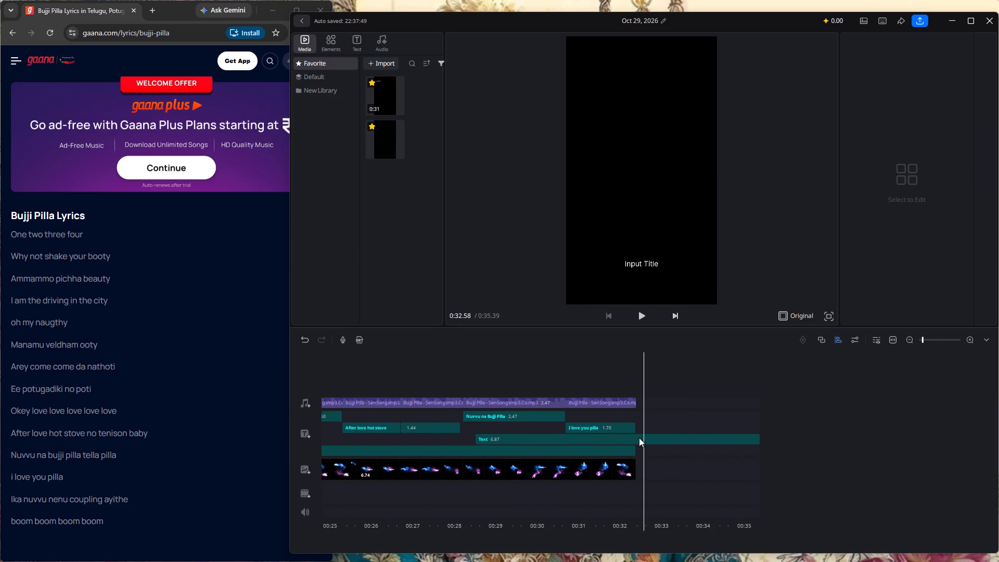
left_click_drag(639, 438, 470, 427)
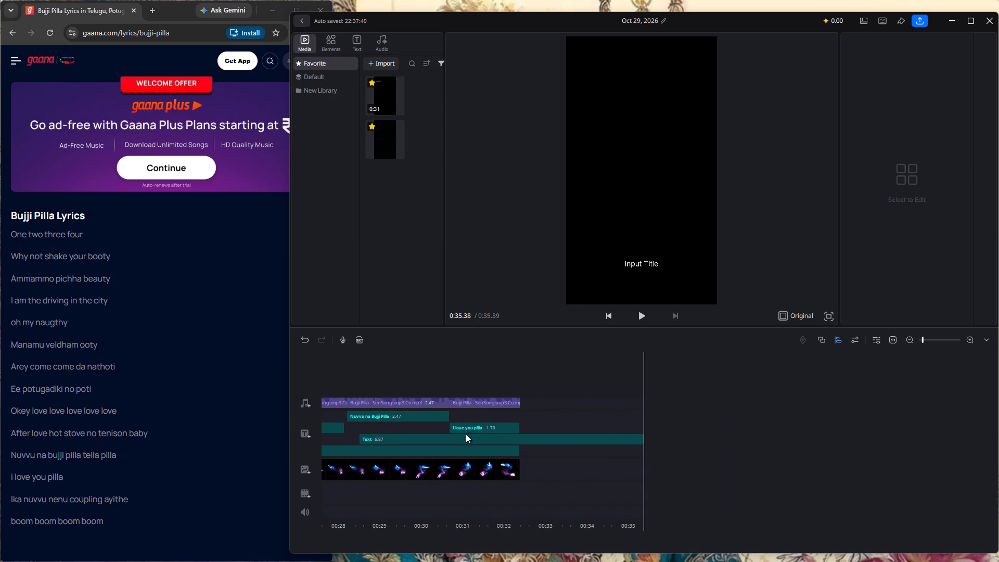
left_click(466, 434)
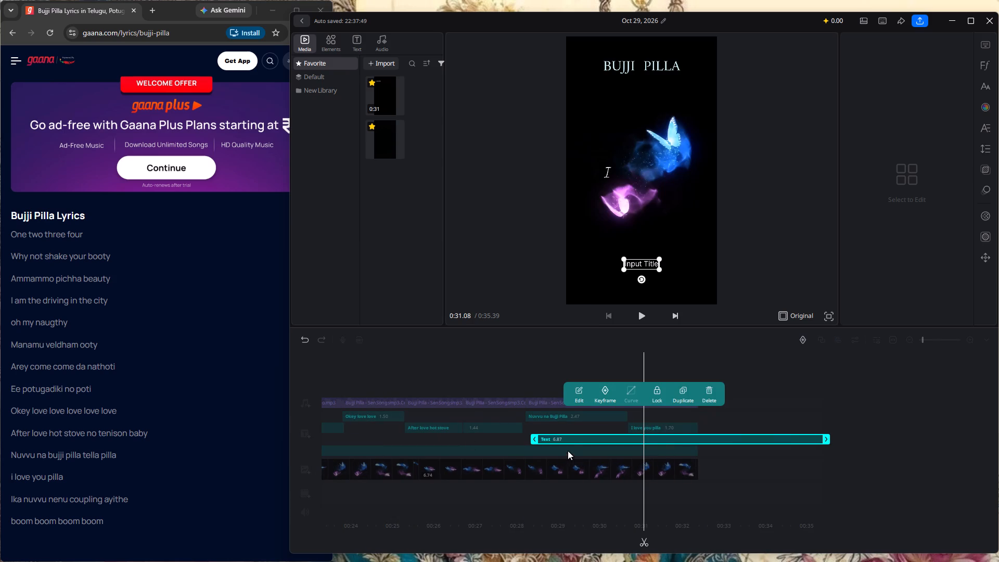
left_click(575, 440)
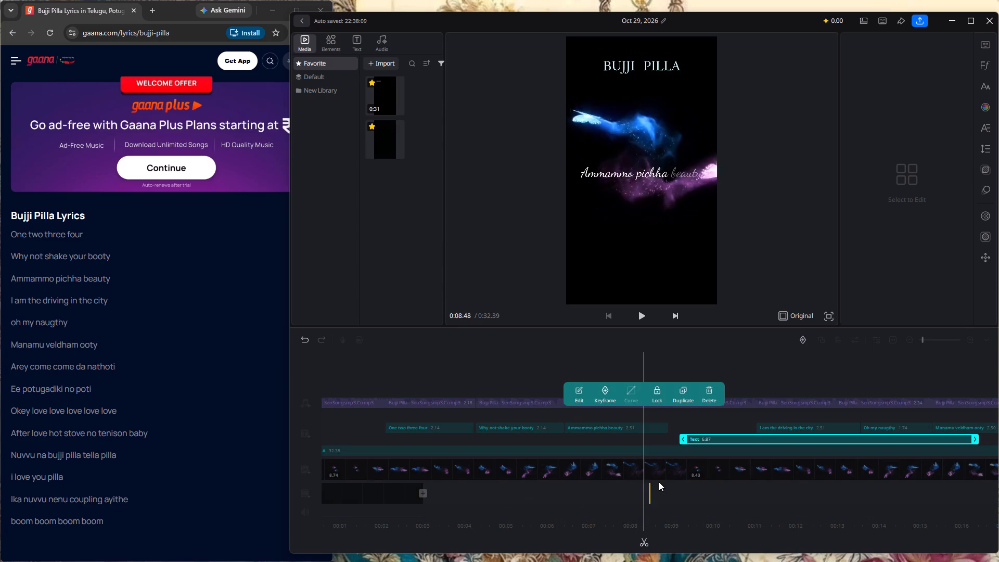
left_click_drag(681, 443, 186, 449)
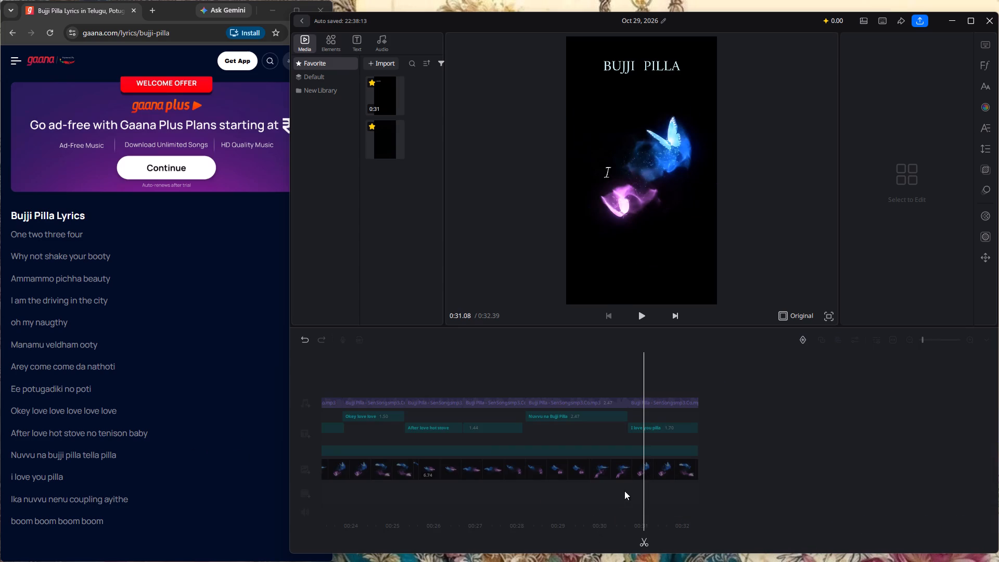
Extend the placeholder text clip's end to match the end of the video clip at 32.39 s.
left_click_drag(486, 442, 998, 478)
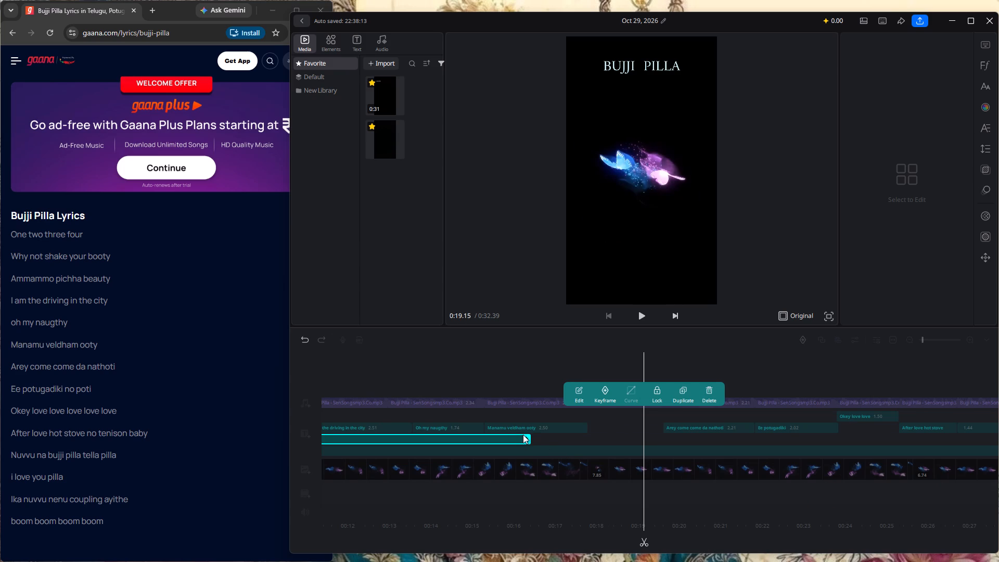
left_click_drag(525, 438, 802, 425)
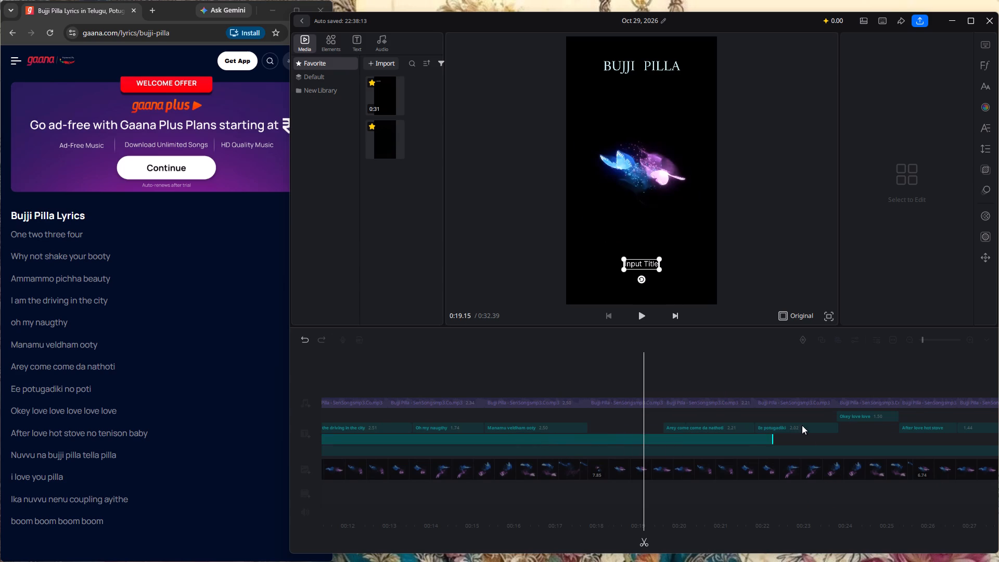
left_click_drag(802, 425, 998, 440)
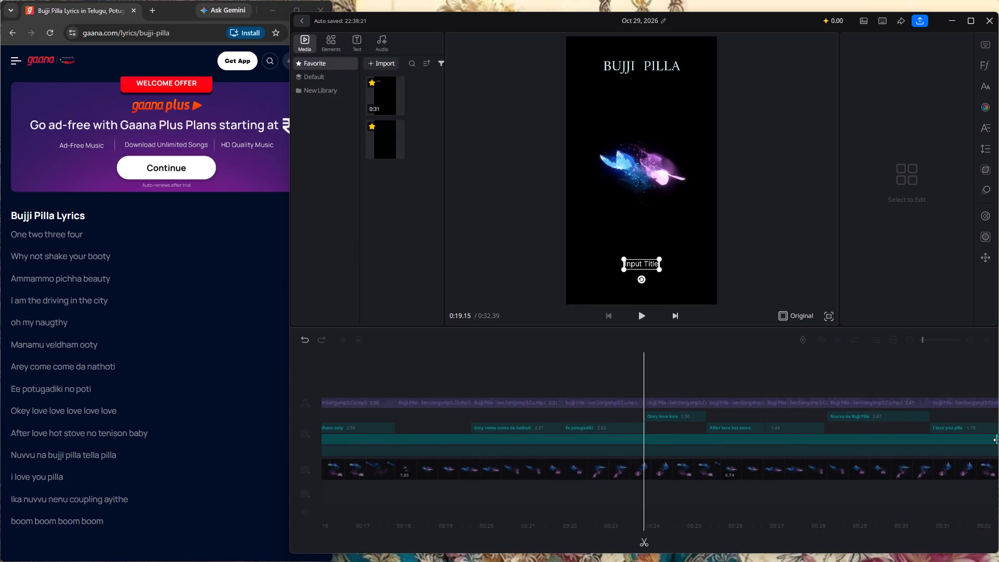
left_click_drag(998, 440, 888, 478)
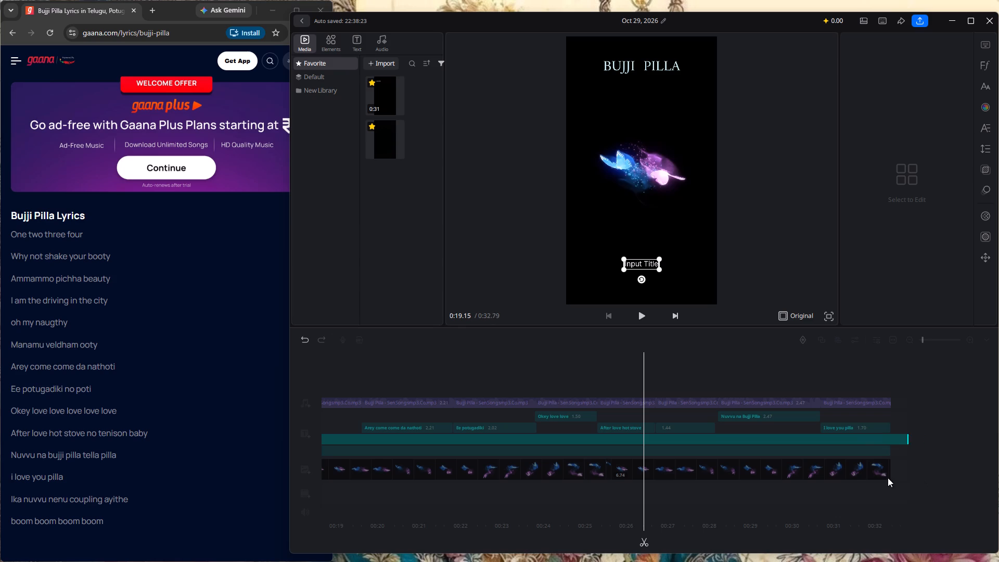
left_click_drag(888, 478, 889, 478)
left_click_drag(889, 478, 882, 492)
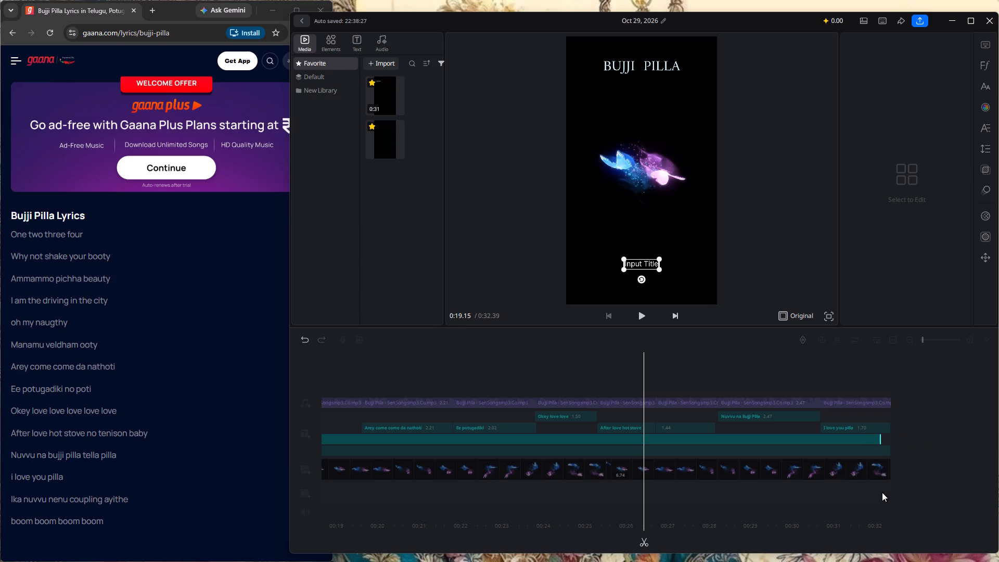
left_click_drag(882, 492, 896, 502)
left_click_drag(896, 502, 891, 505)
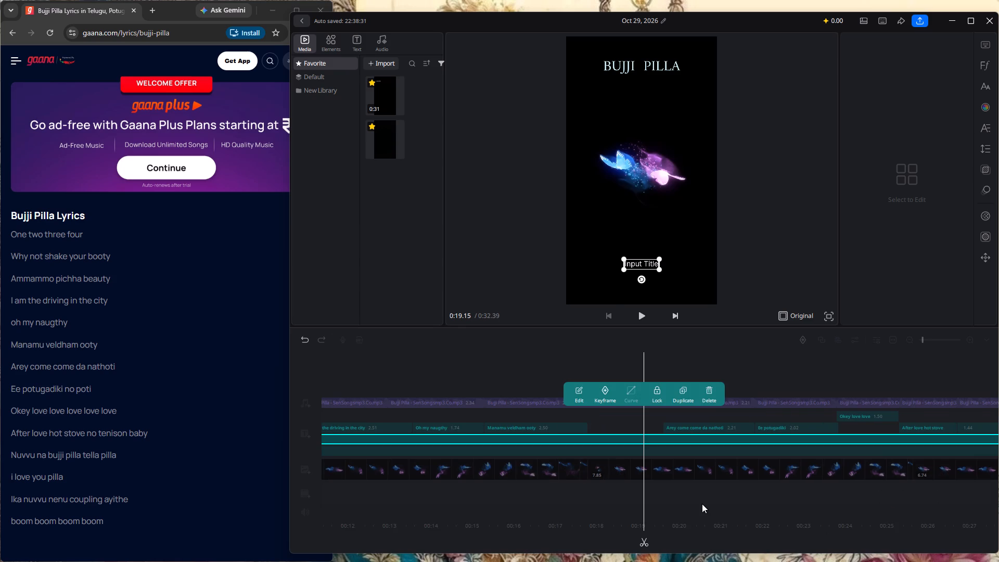
Replace the placeholder text of the long text clip with "ureek.vision".
left_click_drag(633, 458, 716, 458)
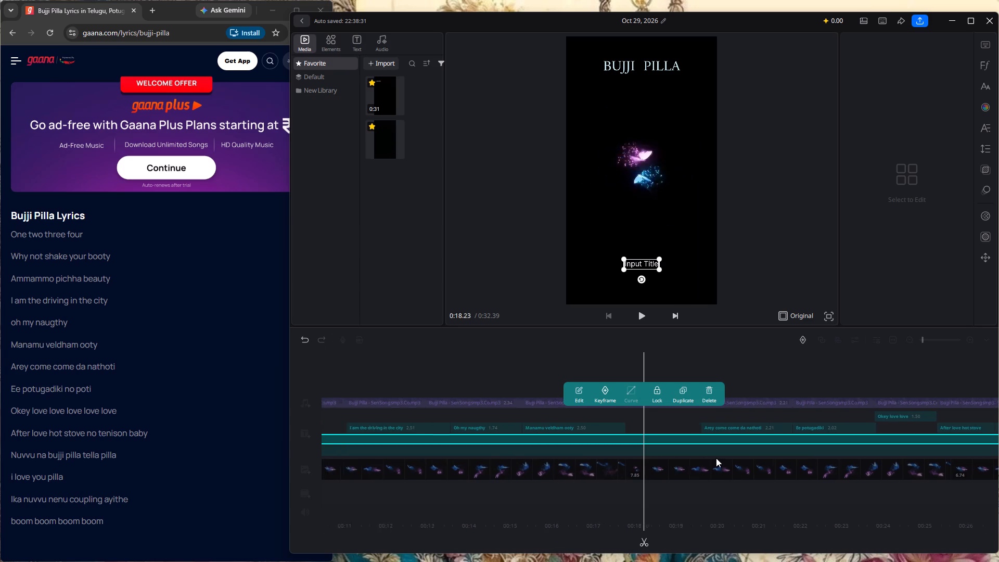
left_click_drag(716, 458, 998, 540)
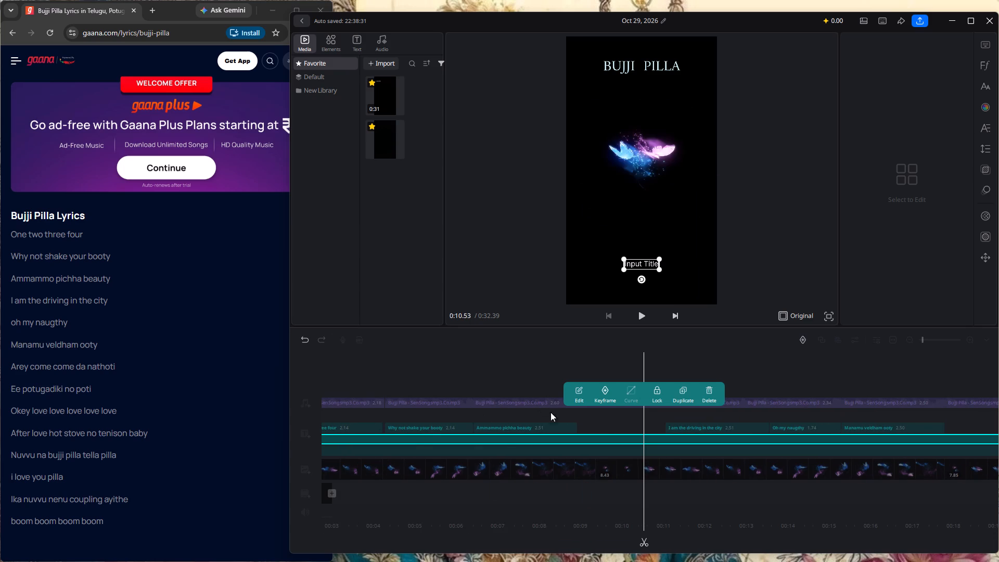
left_click(576, 392)
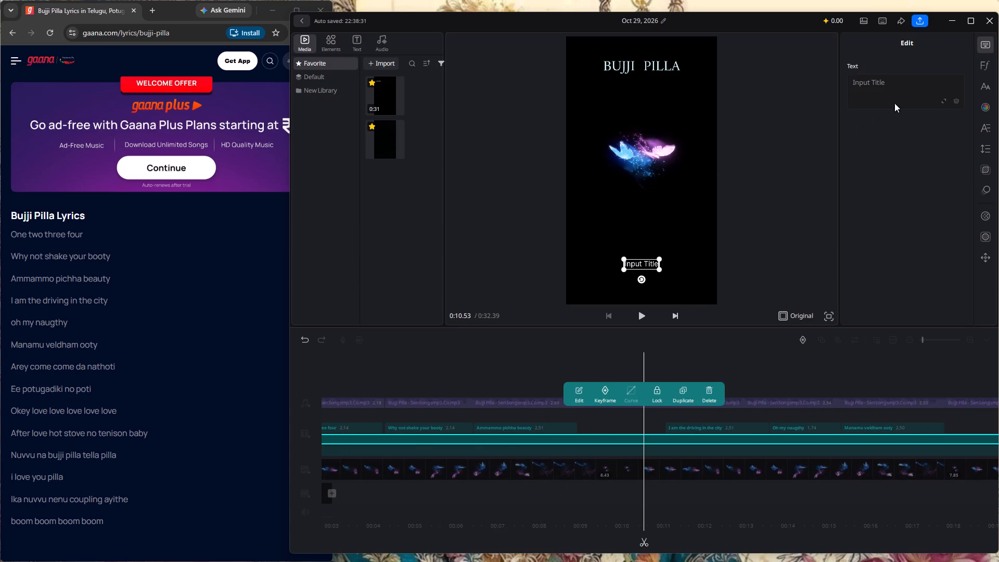
left_click(896, 90)
type("ureel")
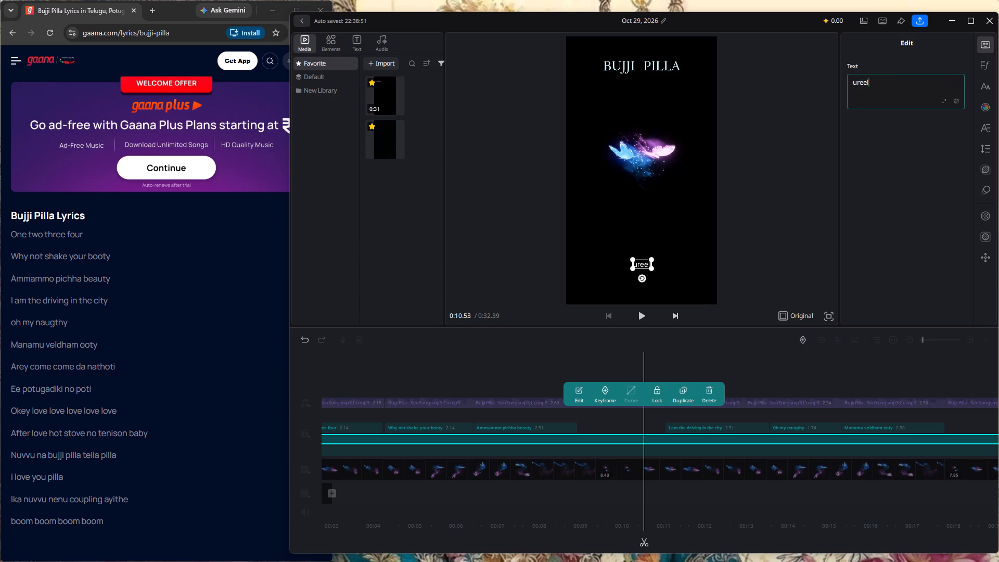
key("BackSpace")
key("k")
key("period")
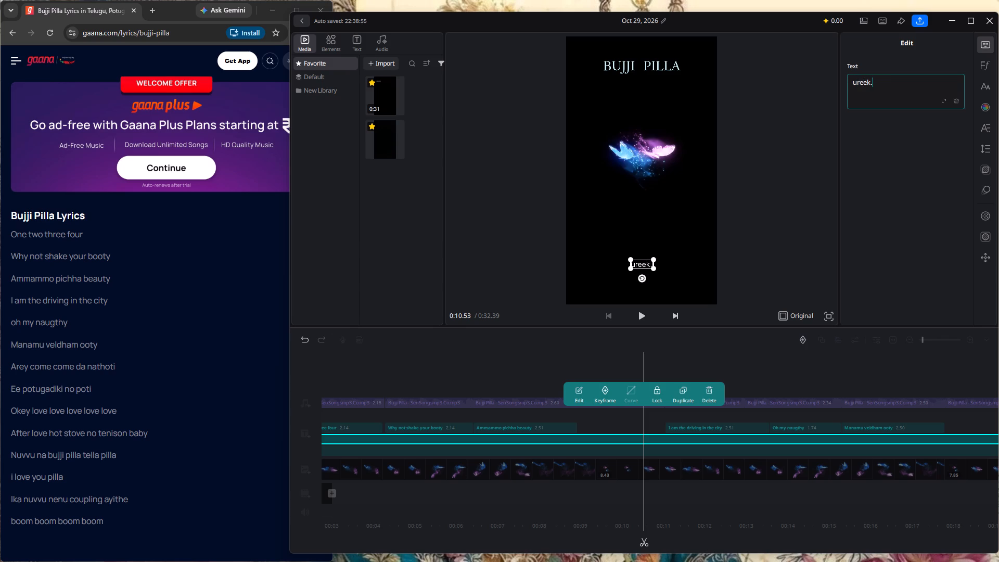
type("vi")
key("d")
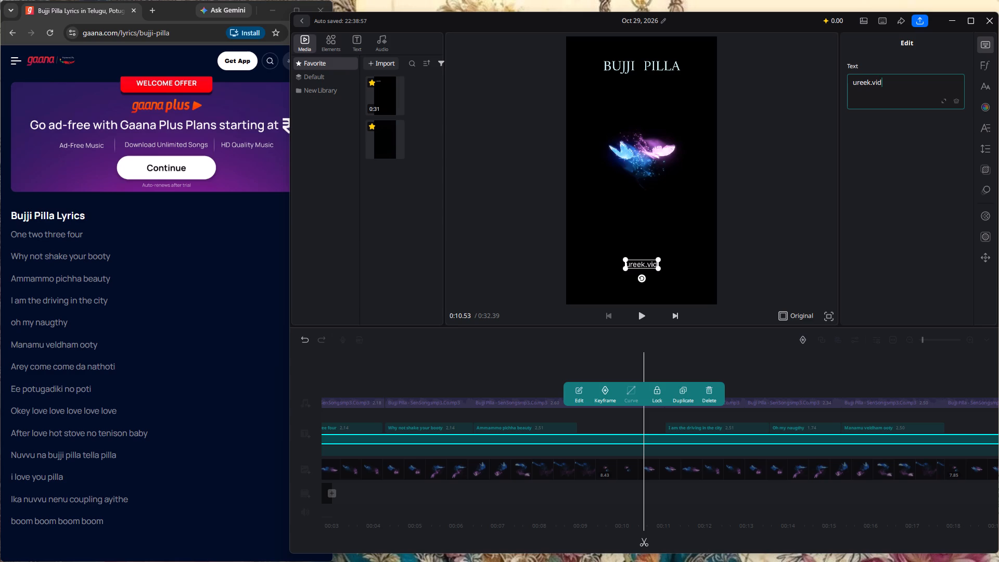
key("BackSpace")
type("sion")
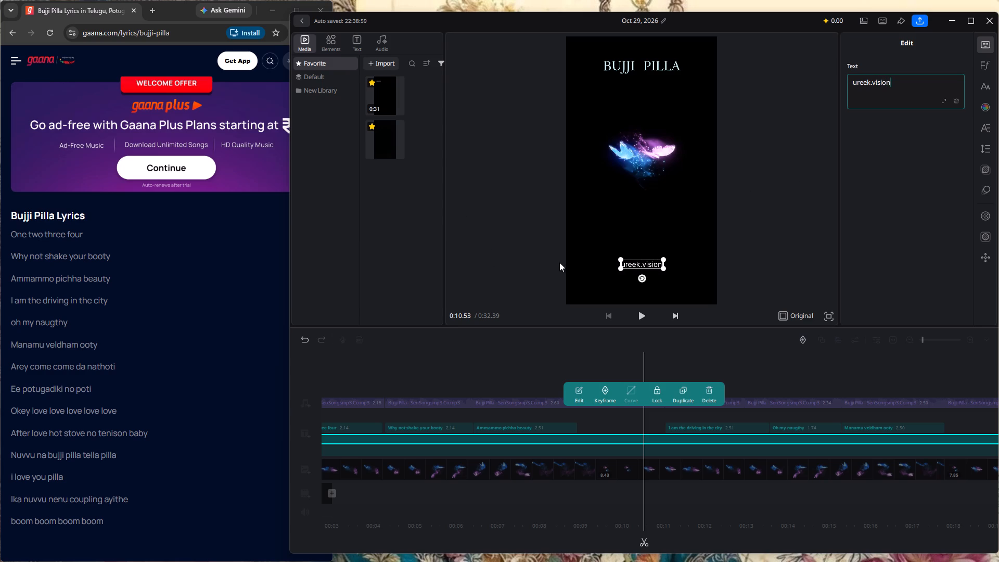
Move the "ureek.vision" text up in the frame, left of centre, between the BUJJI PILLA title and the butterflies.
left_click_drag(651, 266, 612, 120)
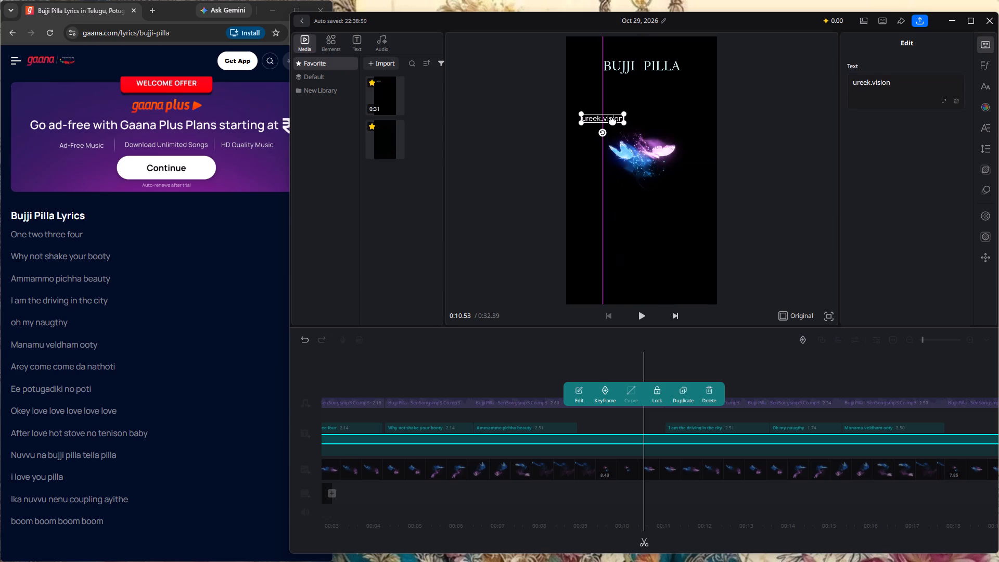
left_click_drag(612, 120, 611, 119)
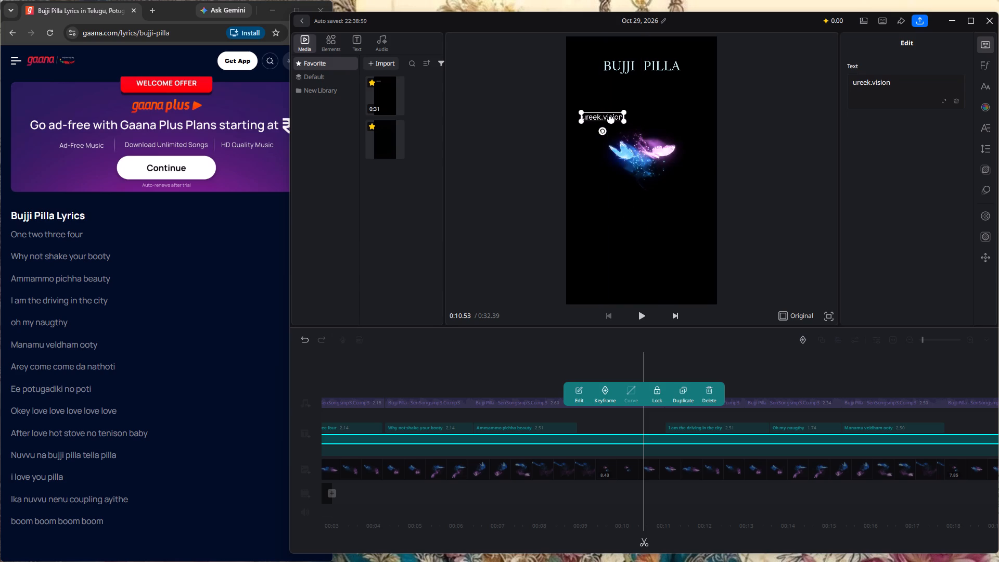
left_click(611, 119)
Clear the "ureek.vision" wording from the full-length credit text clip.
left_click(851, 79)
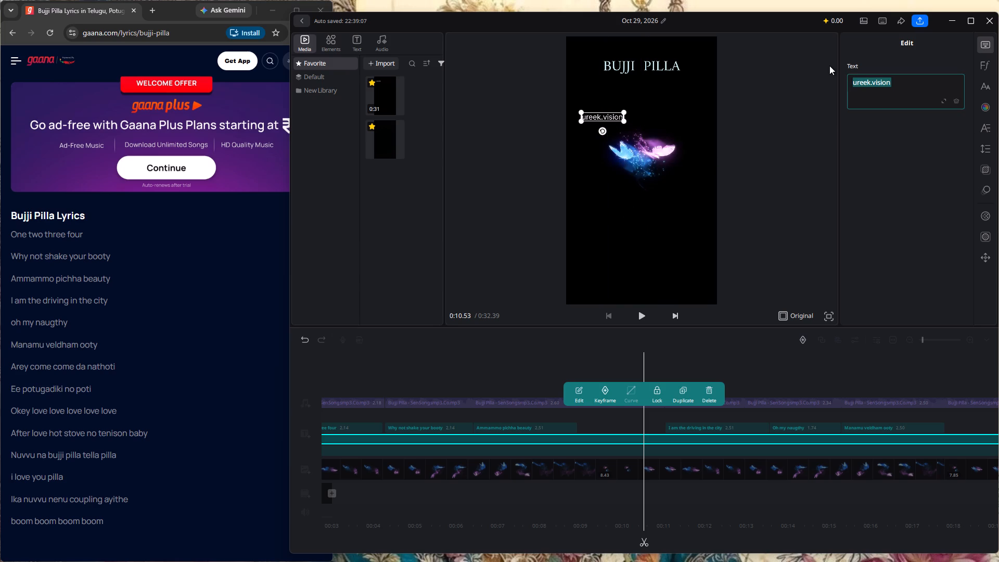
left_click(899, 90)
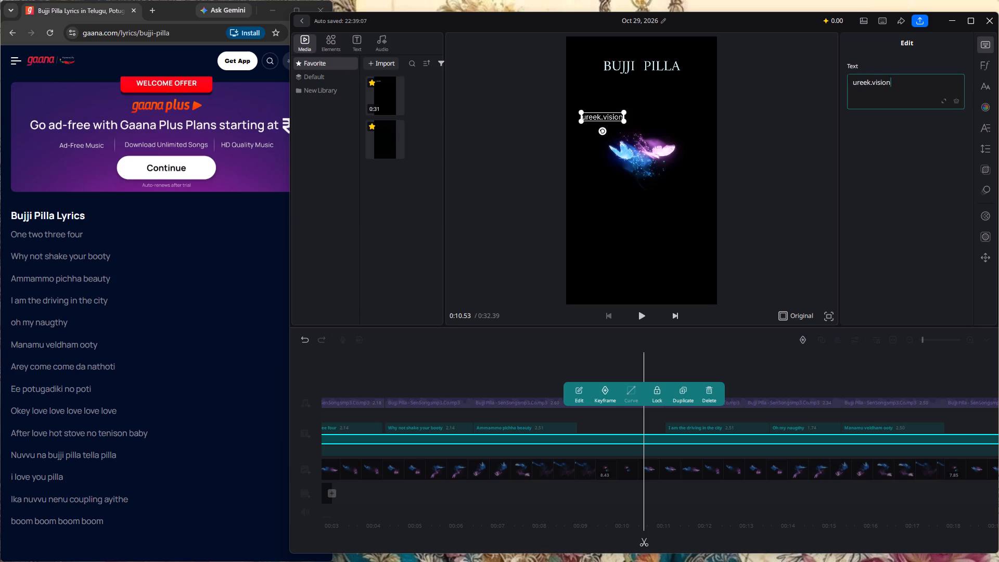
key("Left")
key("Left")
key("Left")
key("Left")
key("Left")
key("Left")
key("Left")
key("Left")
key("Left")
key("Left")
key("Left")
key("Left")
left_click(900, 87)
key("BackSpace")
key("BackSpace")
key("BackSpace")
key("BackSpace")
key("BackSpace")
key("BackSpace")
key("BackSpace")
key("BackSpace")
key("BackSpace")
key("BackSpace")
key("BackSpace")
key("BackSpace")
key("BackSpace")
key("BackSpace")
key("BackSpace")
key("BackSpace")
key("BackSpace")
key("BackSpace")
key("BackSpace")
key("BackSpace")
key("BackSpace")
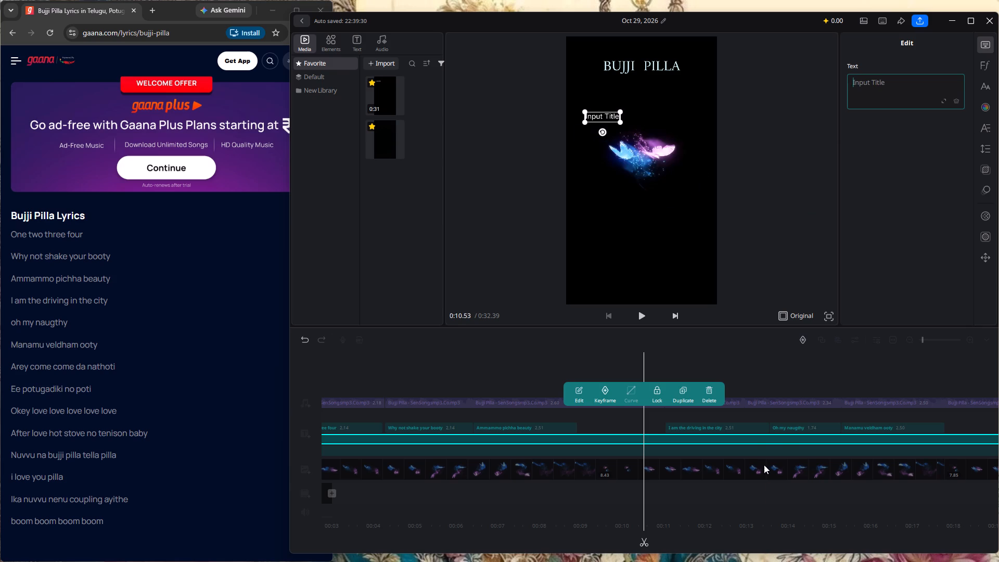
Delete the full-length credit text clip located above the BUJJI PILLA title clip on the timeline.
left_click(705, 385)
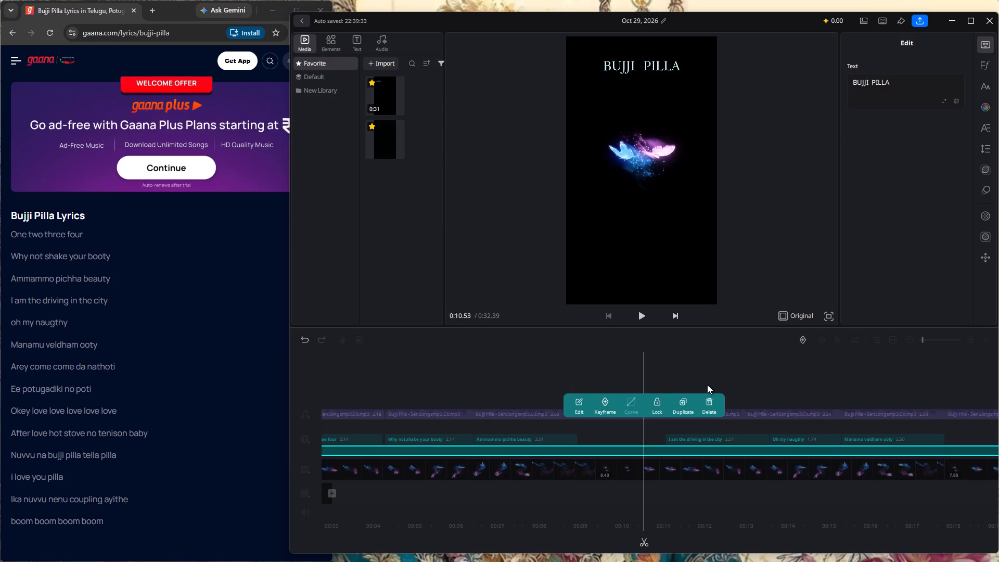
Play the whole video from its beginning to check the title, lyrics and butterfly animation.
left_click_drag(798, 353, 998, 326)
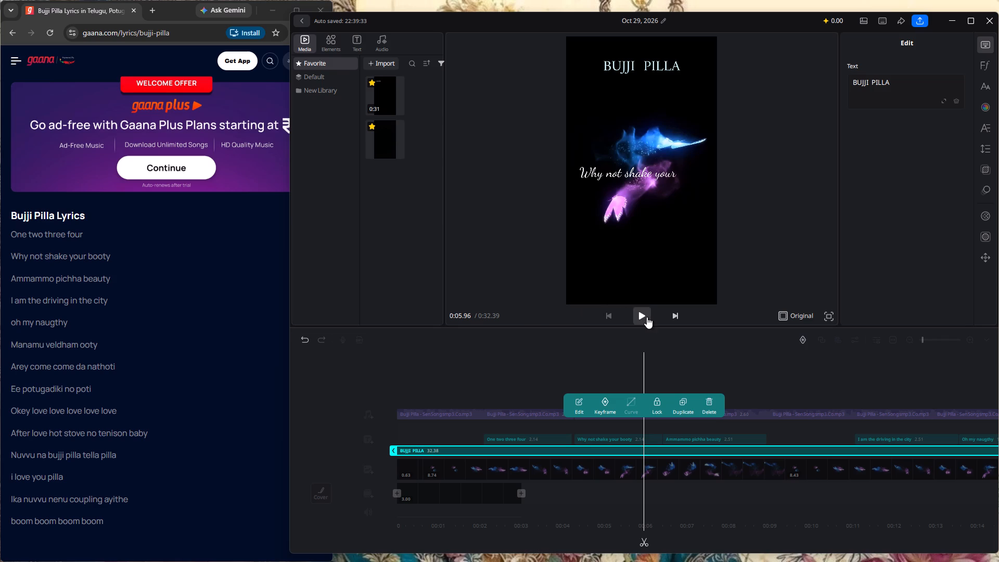
left_click_drag(553, 368, 997, 382)
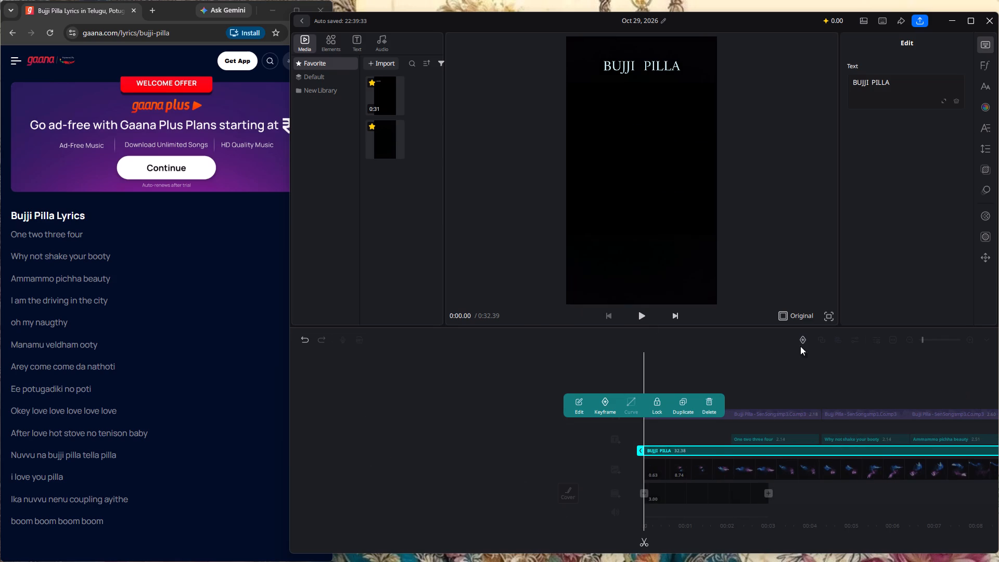
left_click(646, 321)
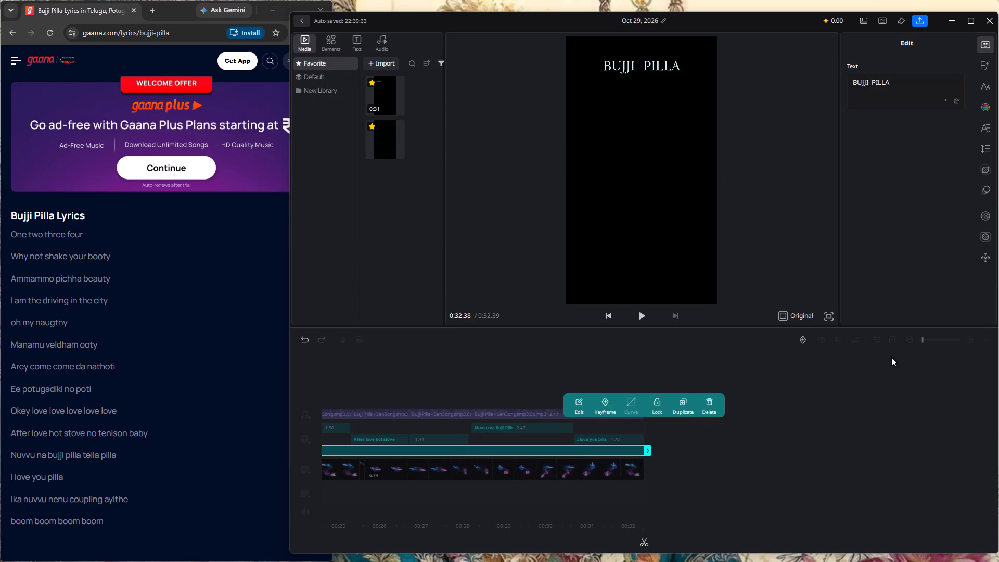
Replay the closing section from about 27 s onward to check how the final lyric lines match the music.
left_click(960, 348)
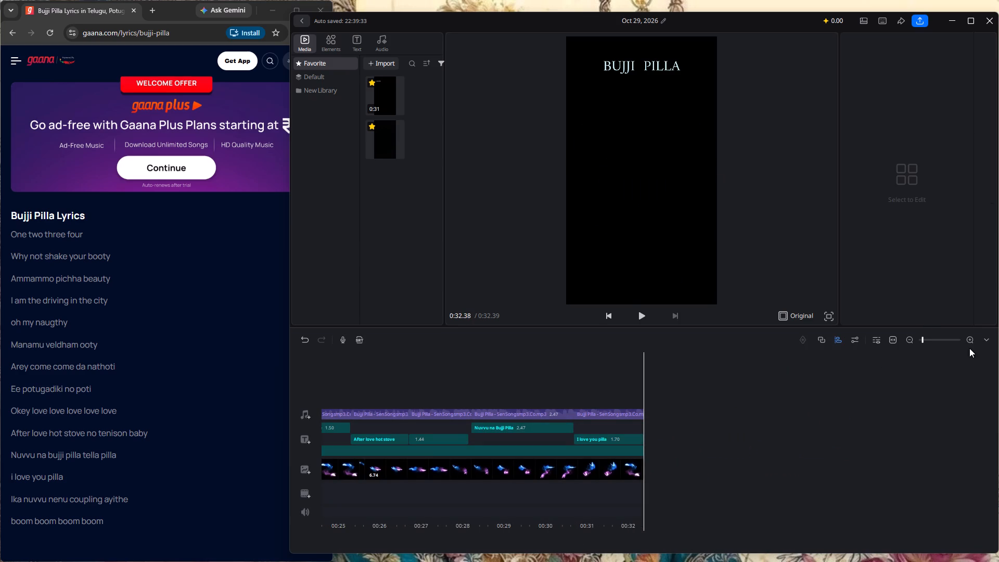
left_click(971, 339)
left_click_drag(704, 377, 998, 390)
left_click_drag(574, 364, 705, 384)
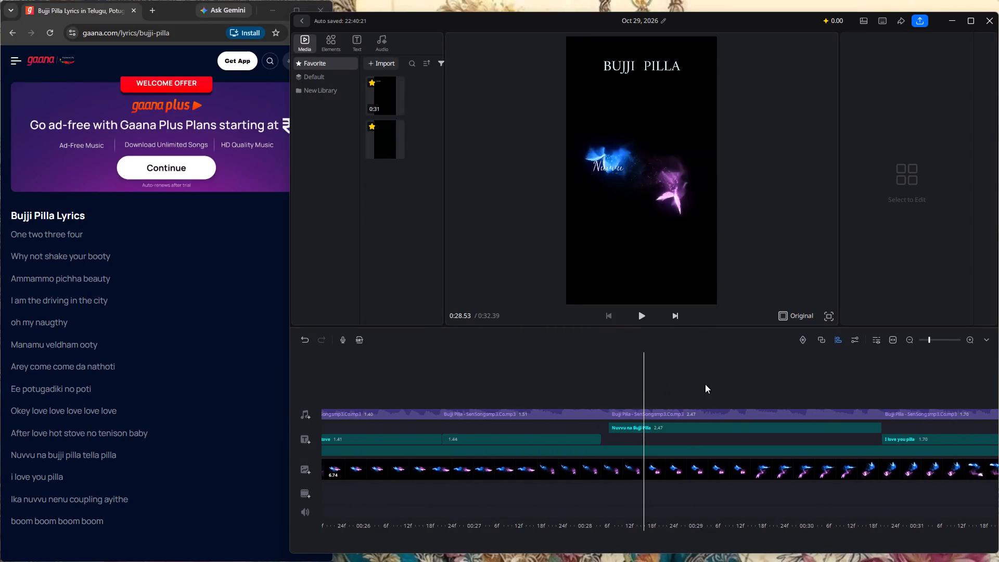
left_click_drag(705, 384, 712, 384)
left_click(642, 319)
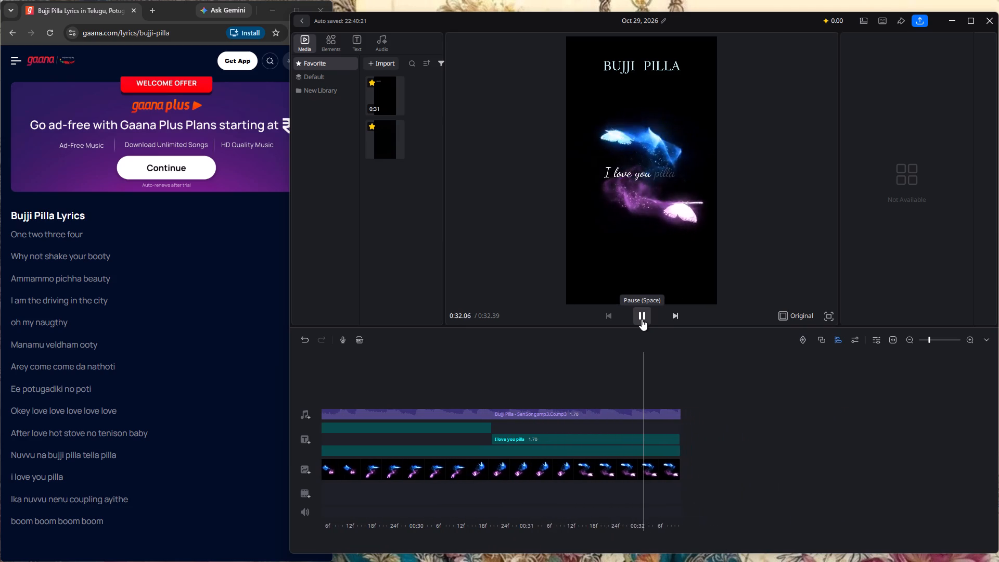
left_click_drag(607, 366, 998, 368)
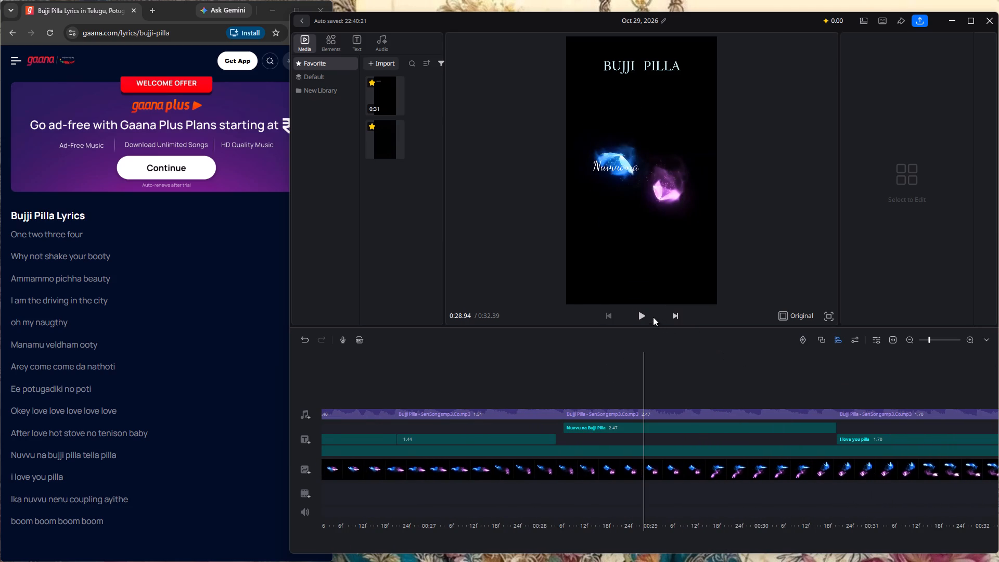
left_click(649, 317)
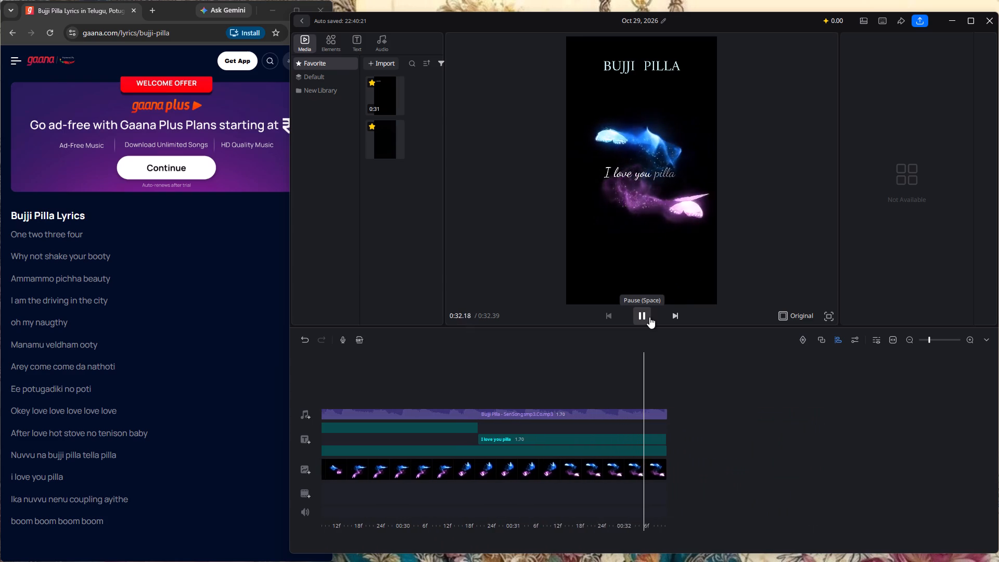
left_click(649, 317)
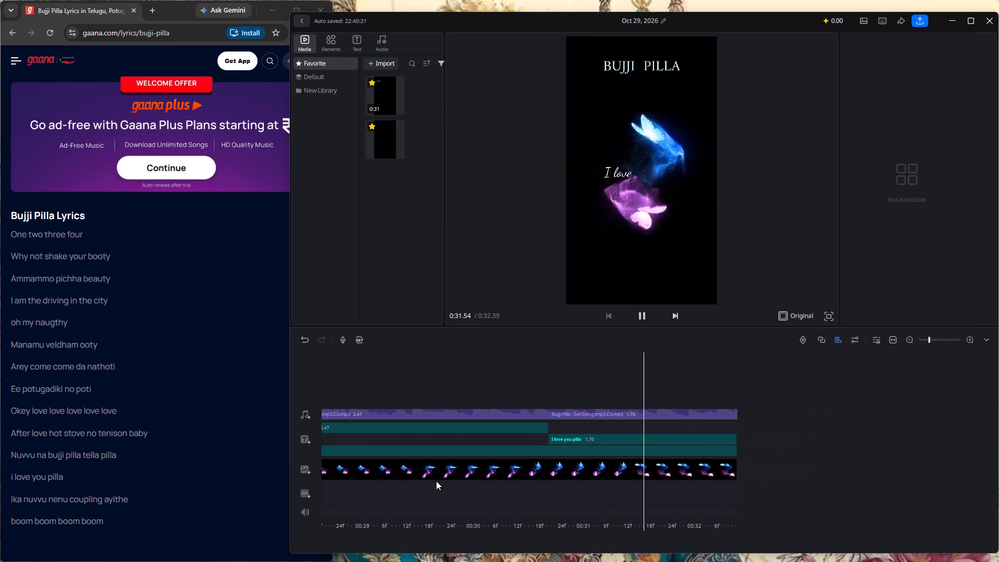
left_click_drag(409, 377, 998, 413)
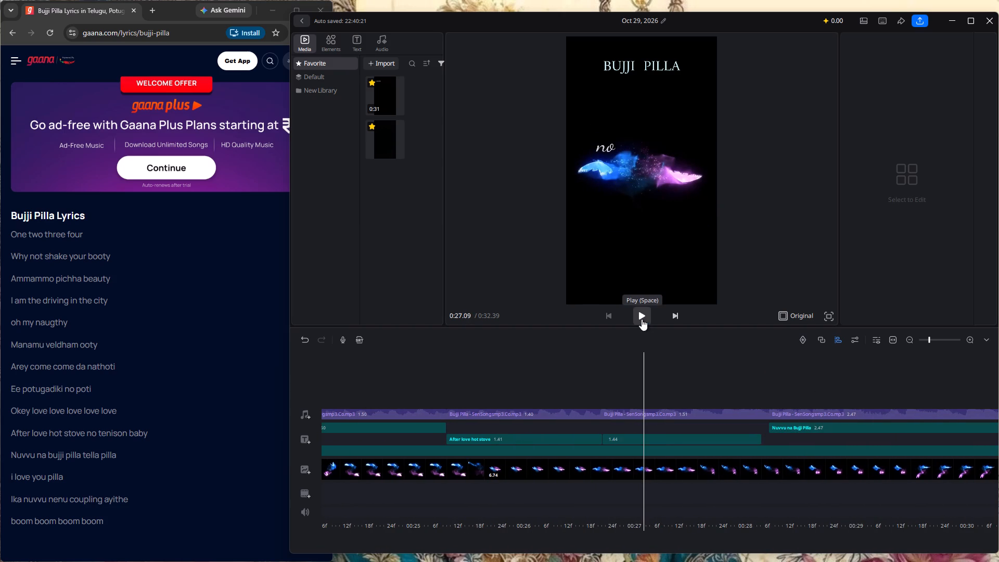
left_click(642, 319)
left_click(642, 319)
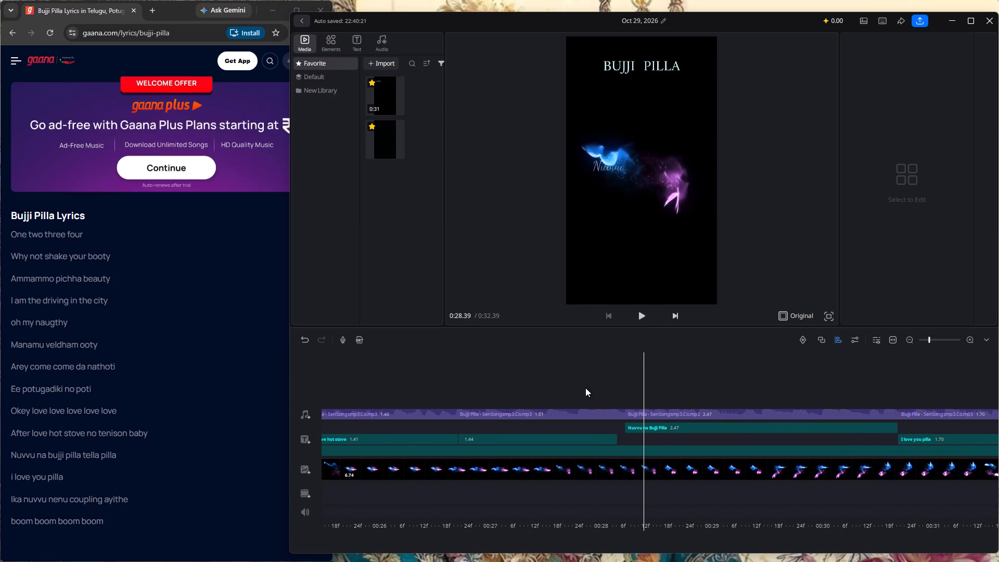
left_click_drag(569, 381, 741, 386)
left_click(644, 315)
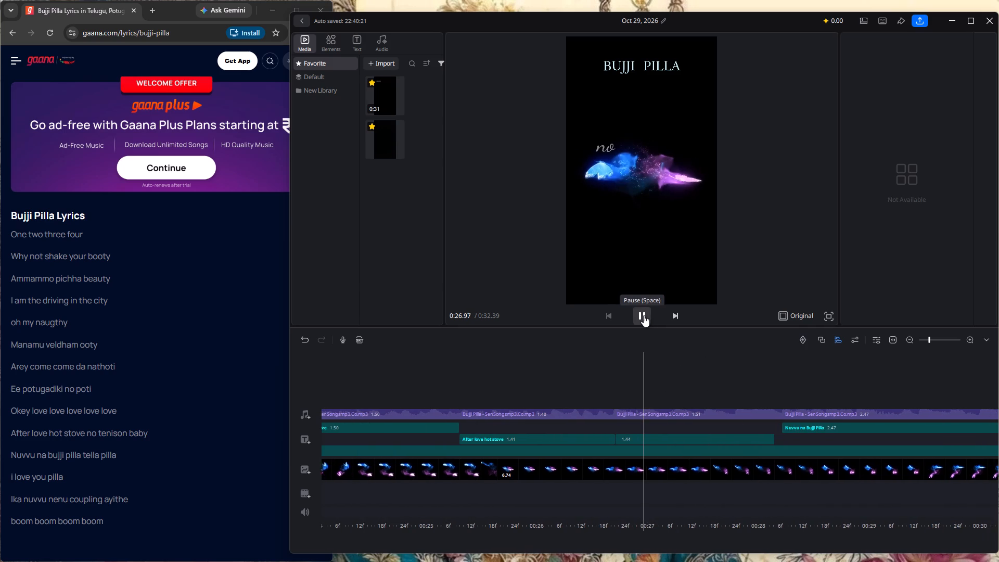
left_click(644, 315)
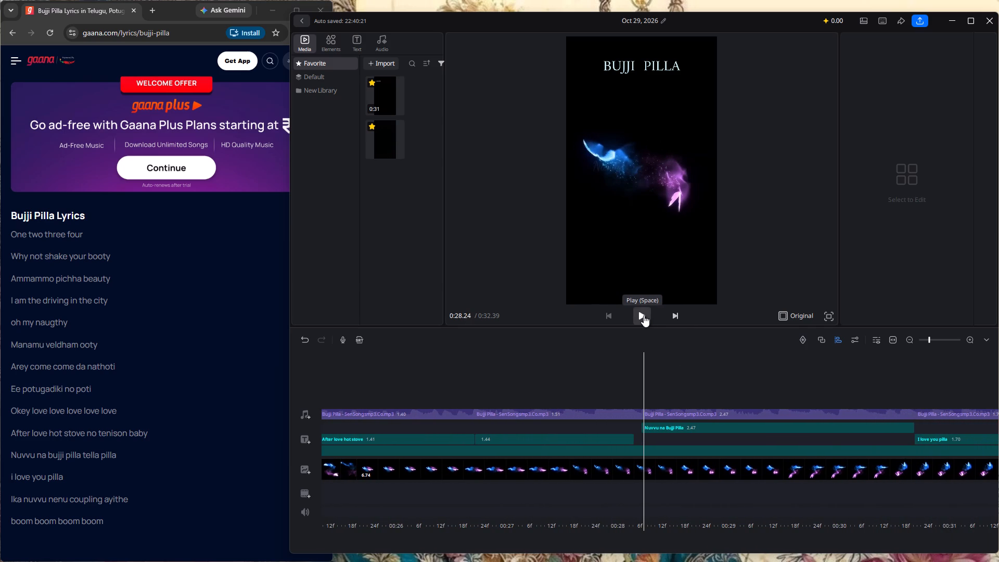
left_click(644, 315)
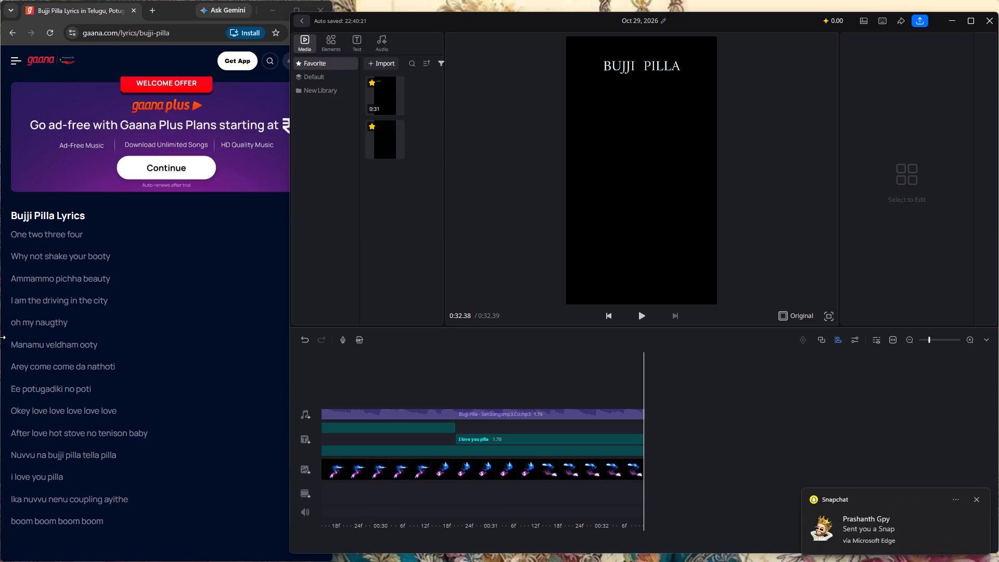
left_click_drag(413, 379, 998, 299)
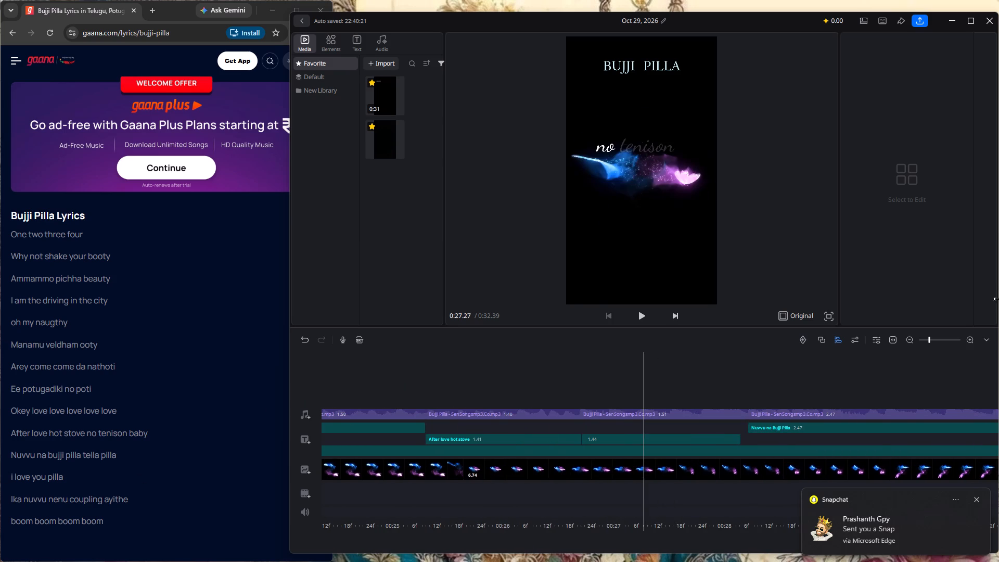
left_click_drag(998, 299, 993, 286)
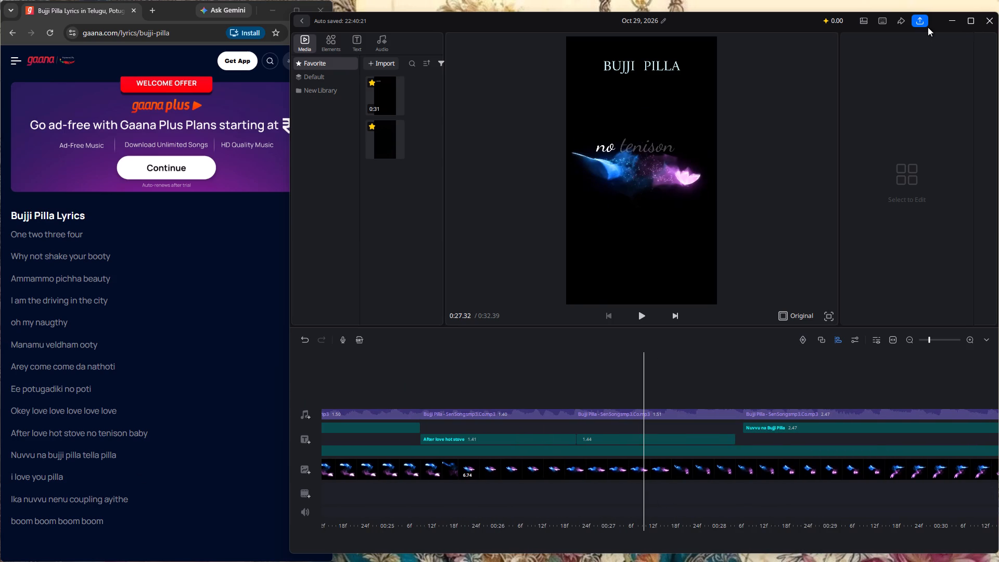
Open the video's export settings and switch the export quality to Manual.
left_click(918, 23)
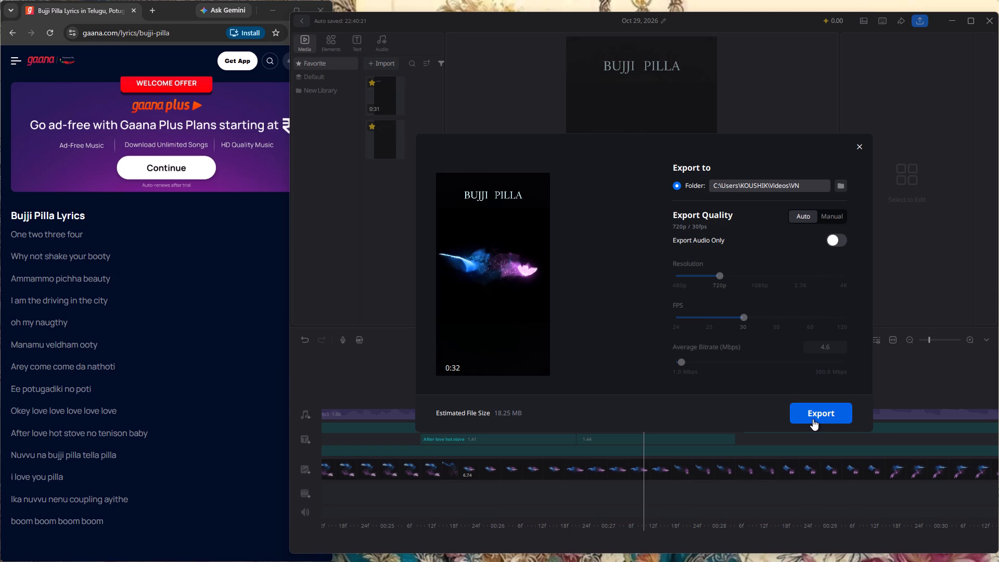
left_click(832, 218)
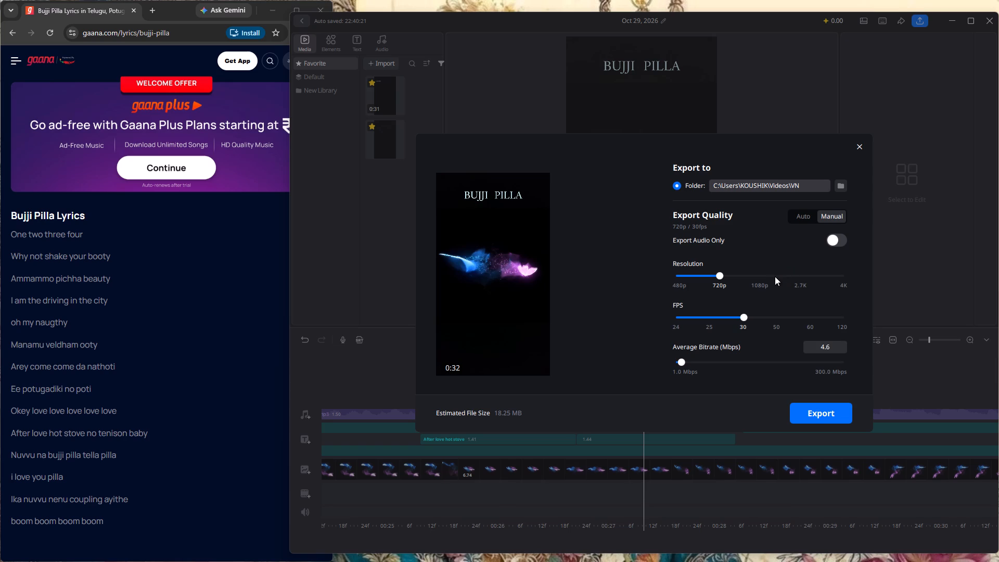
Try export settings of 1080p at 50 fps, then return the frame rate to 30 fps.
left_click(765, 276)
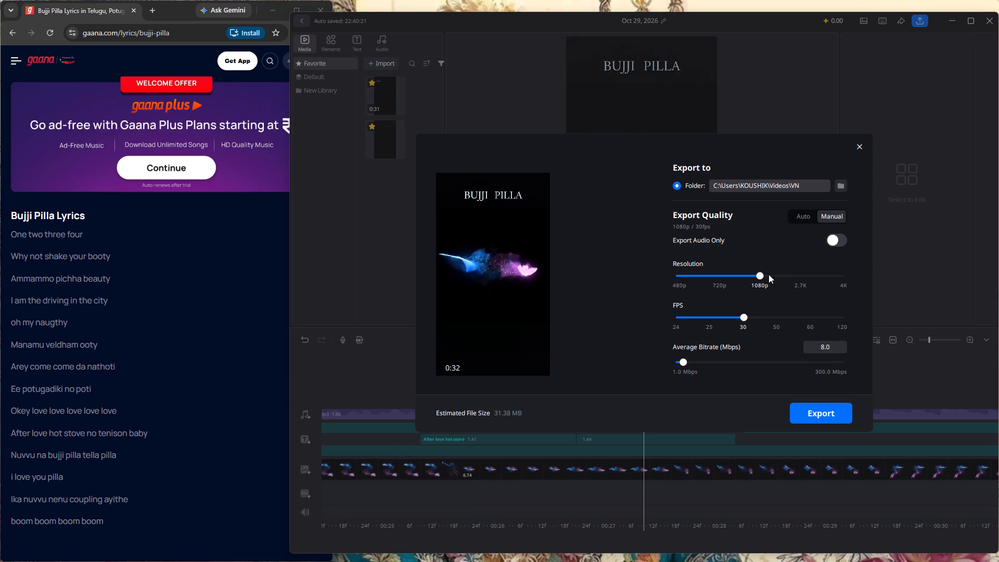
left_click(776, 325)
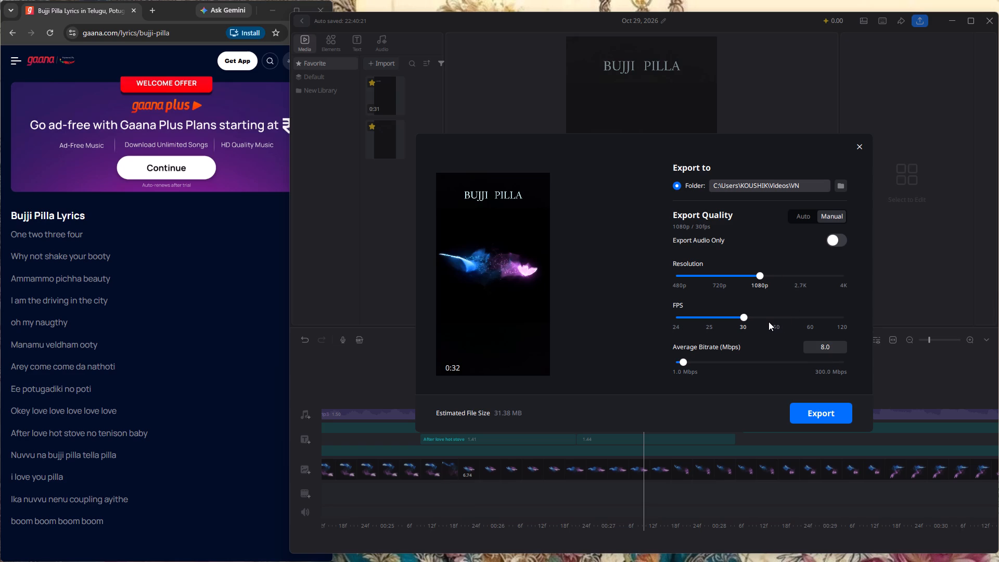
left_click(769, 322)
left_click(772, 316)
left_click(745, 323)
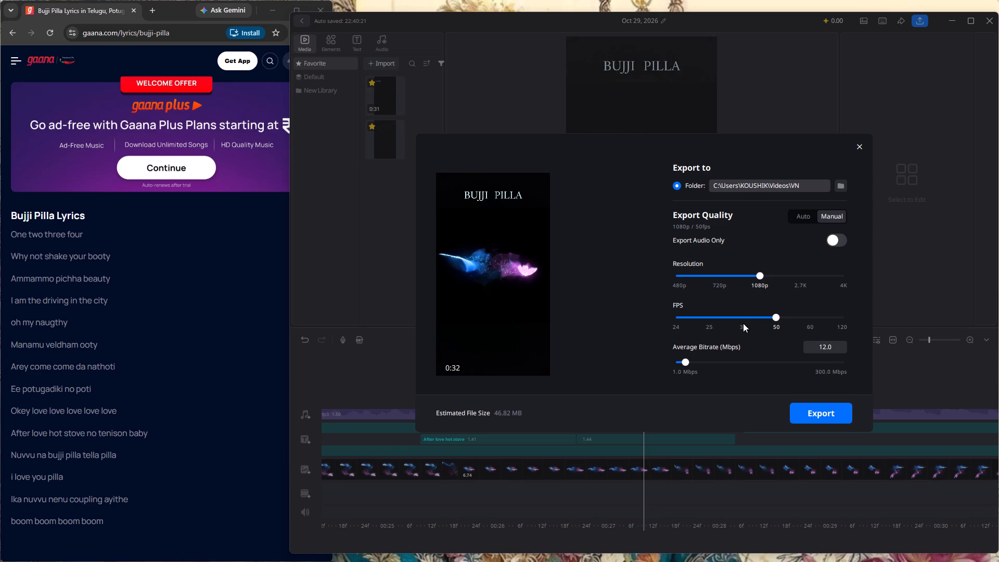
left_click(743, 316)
Set the export resolution to 4K and start exporting the video.
left_click_drag(761, 274, 790, 283)
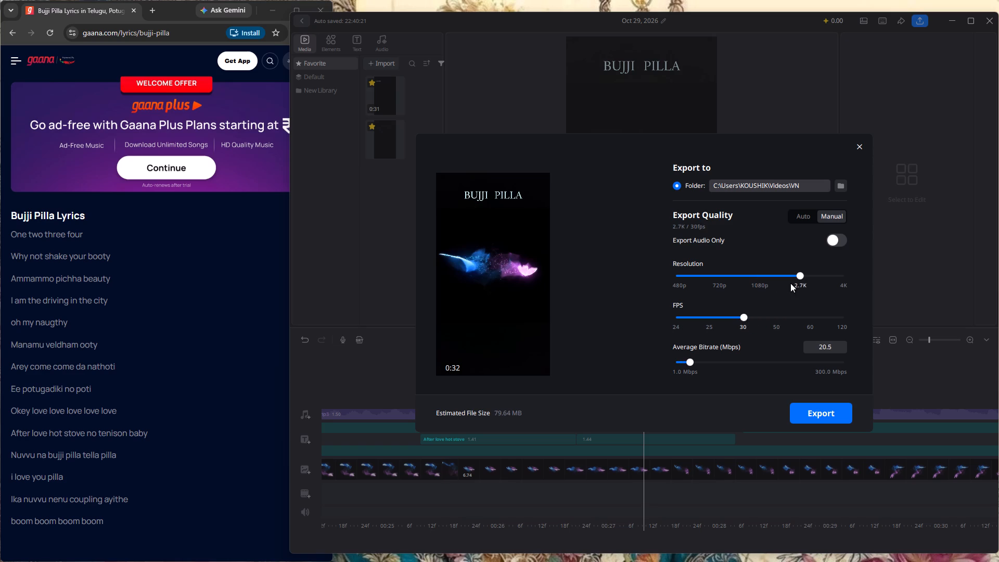
left_click_drag(801, 271, 856, 271)
left_click(849, 281)
left_click(803, 276)
left_click_drag(803, 274, 816, 274)
left_click(845, 277)
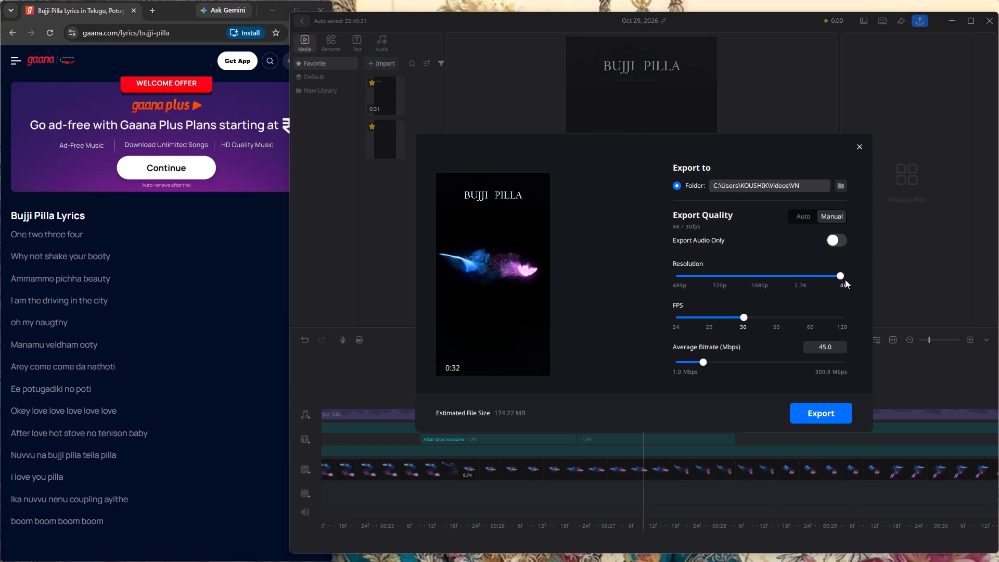
left_click(829, 412)
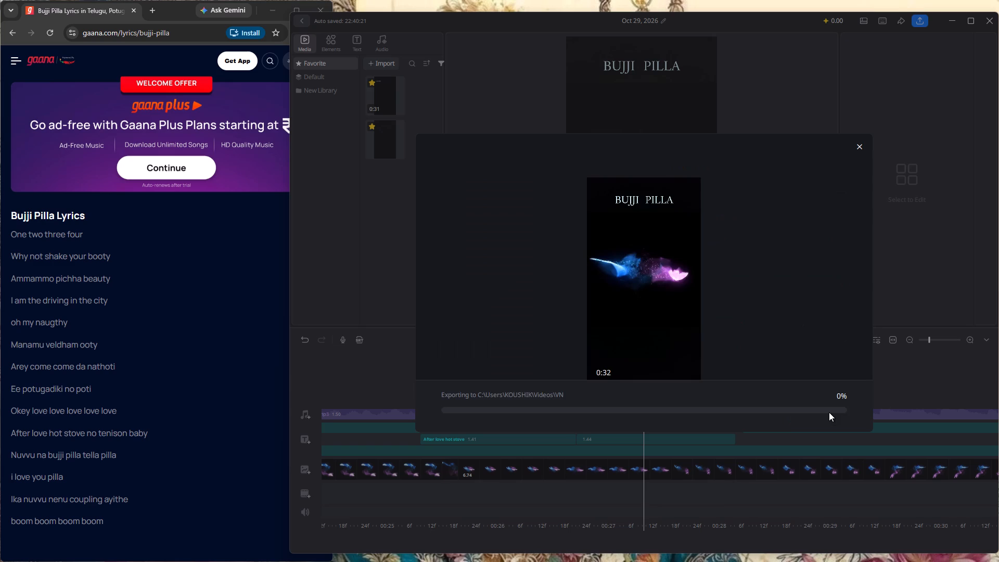
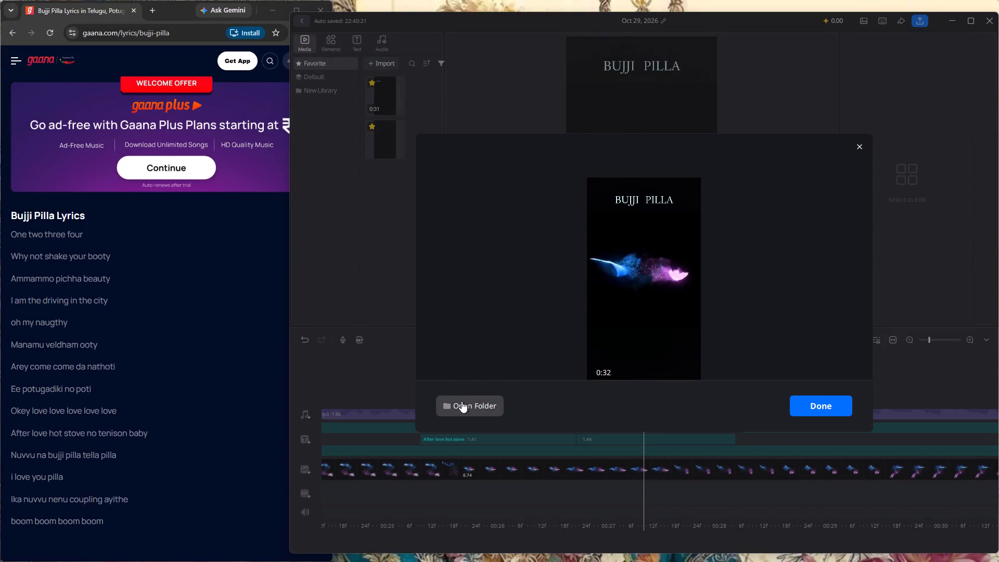
Open the exported video's folder in File Explorer and select the new Bujji Pilla MP4 to check its file details.
left_click(462, 401)
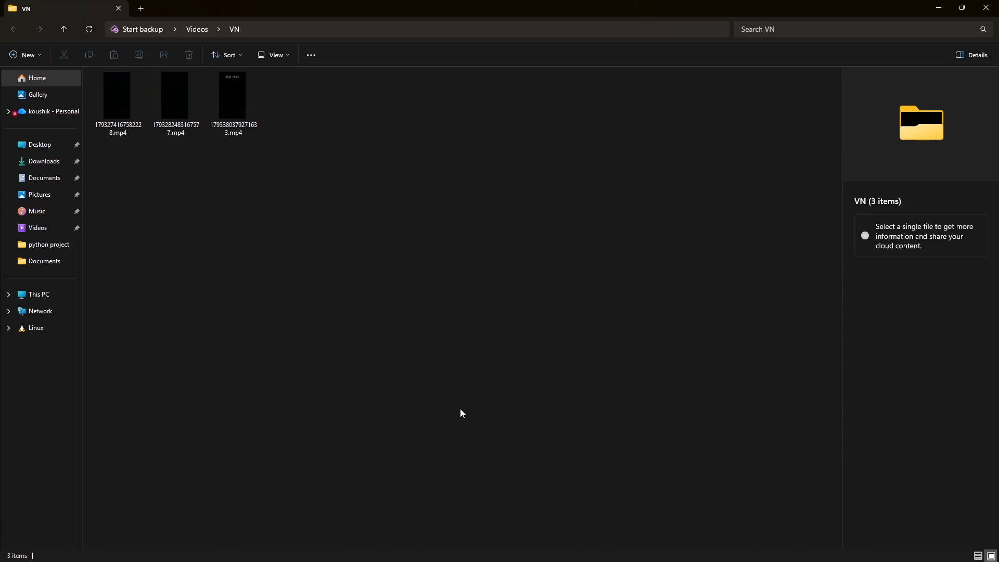
left_click(228, 106)
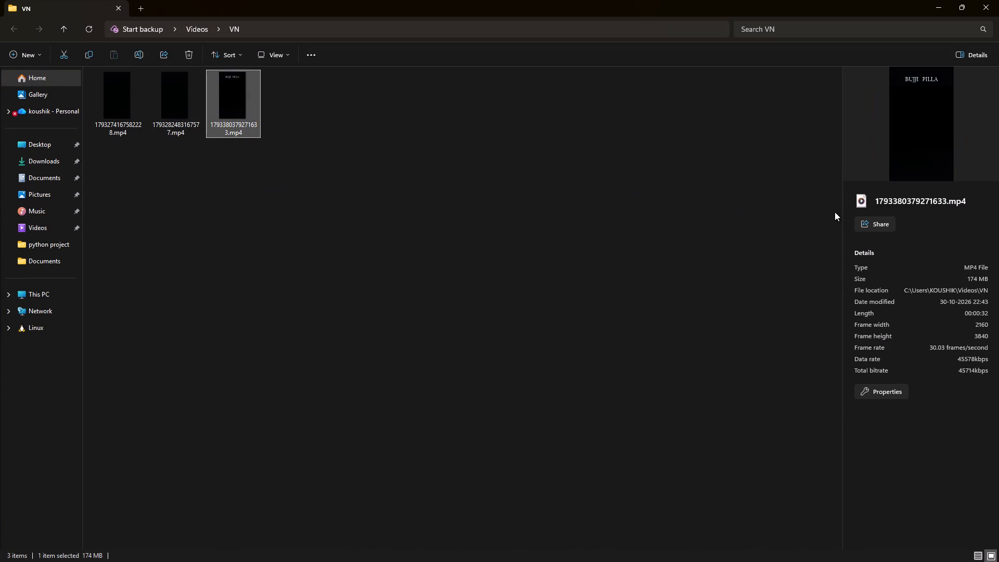
Play the exported Bujji Pilla MP4 in Media Player to review its lyric captions, pausing and resuming as needed, then close the player.
double_click(245, 103)
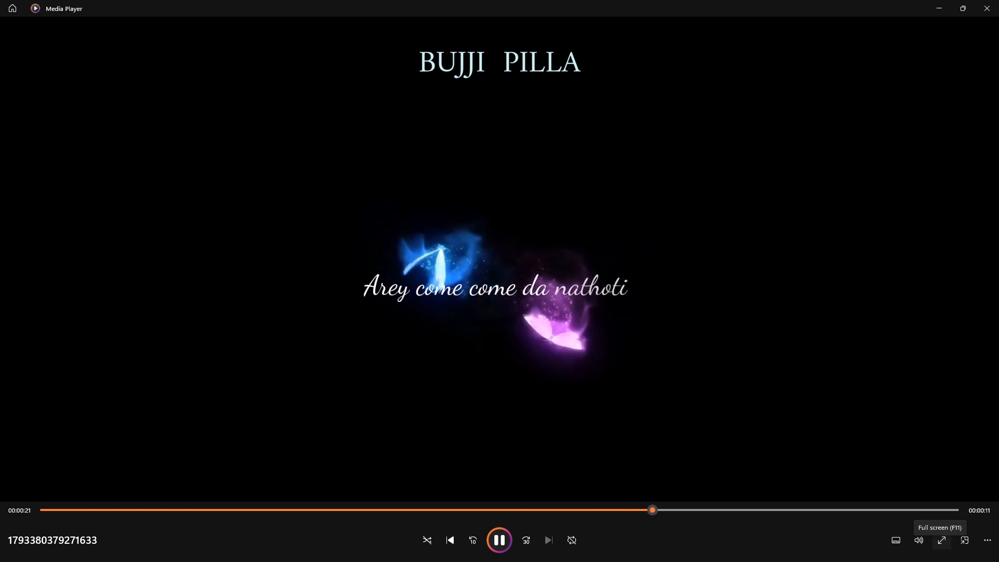
left_click(997, 375)
left_click_drag(997, 375, 991, 379)
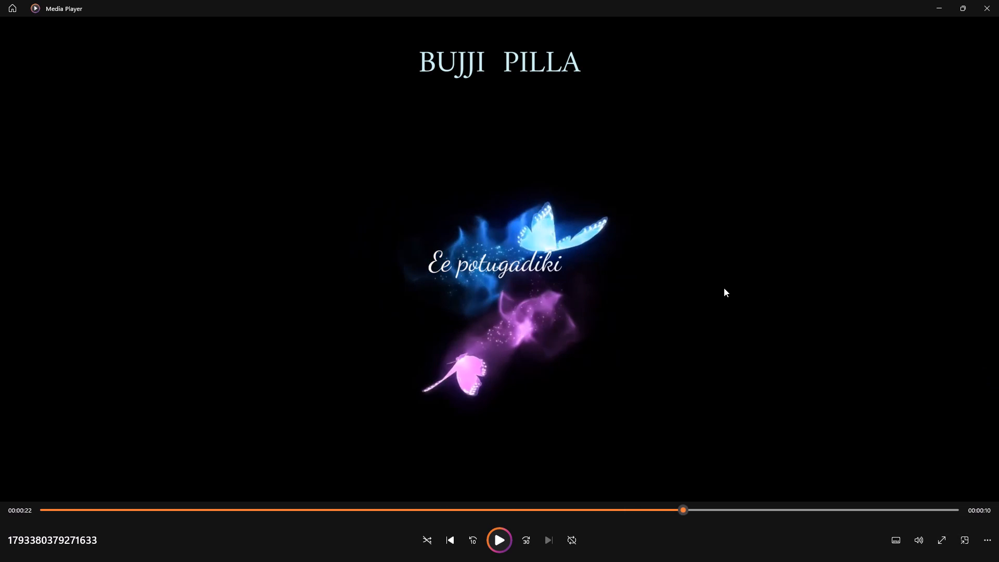
left_click(724, 286)
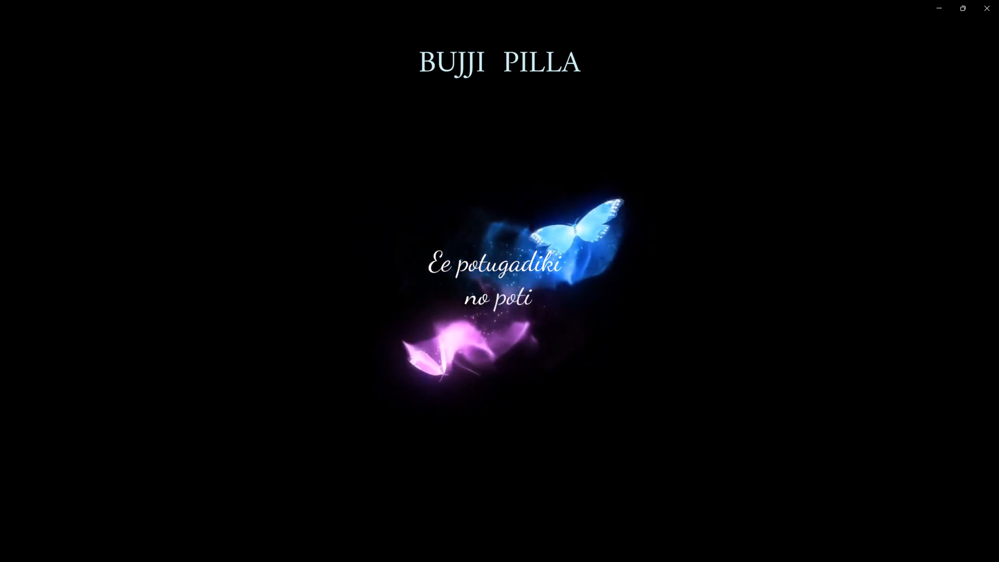
left_click(722, 286)
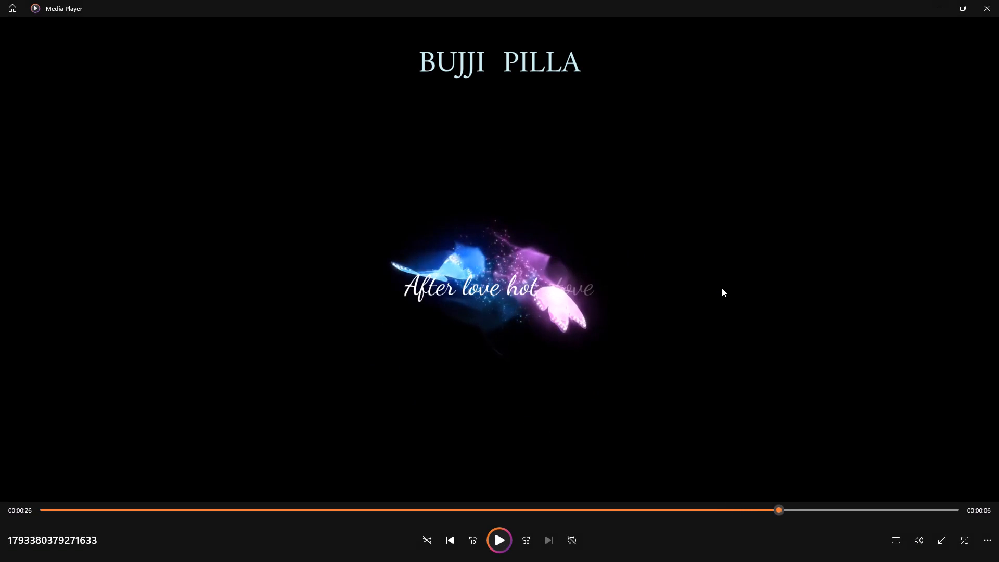
left_click(722, 288)
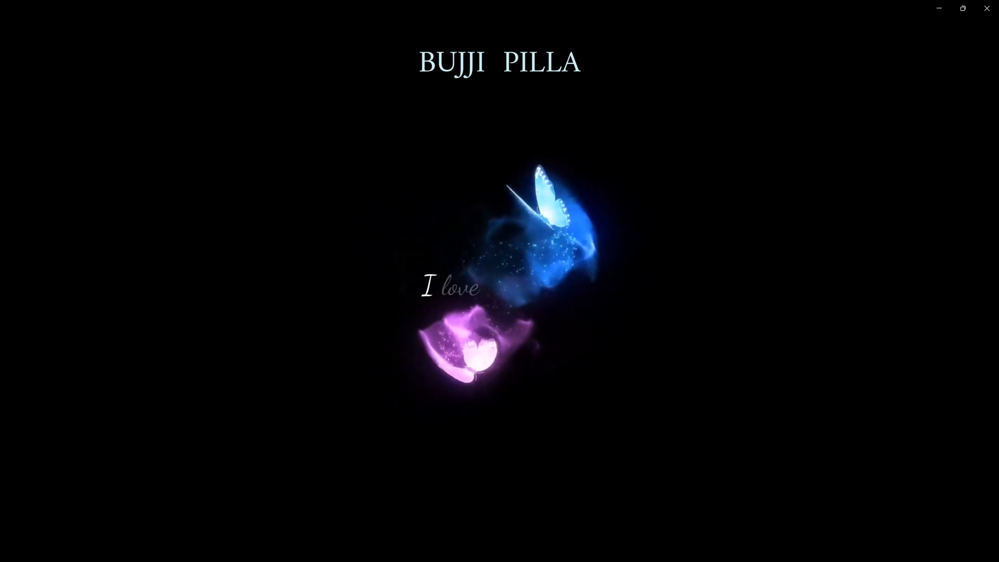
left_click(998, 0)
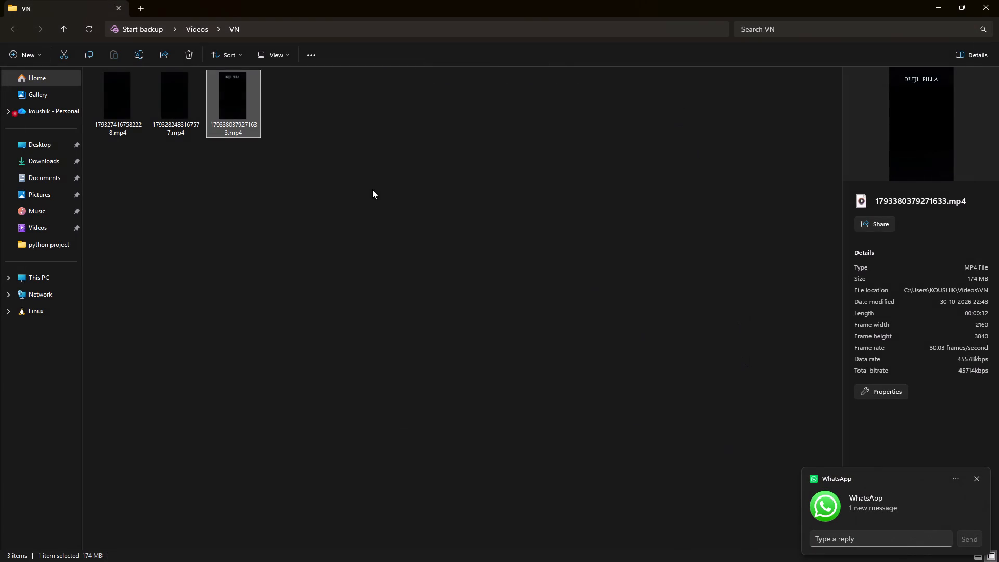
Share the exported Bujji Pilla MP4 from the VN folder with WhatsApp.
right_click(232, 85)
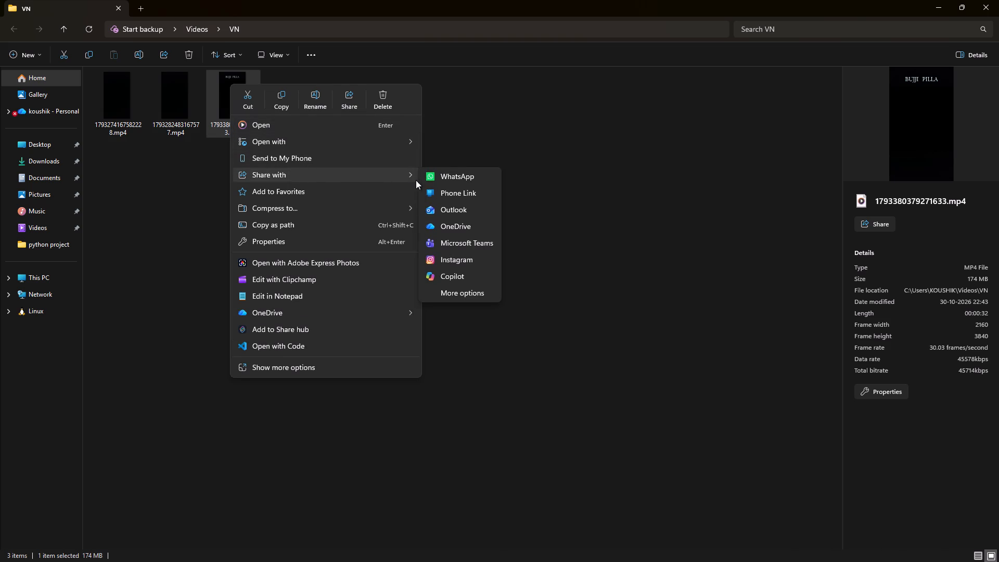
left_click(432, 173)
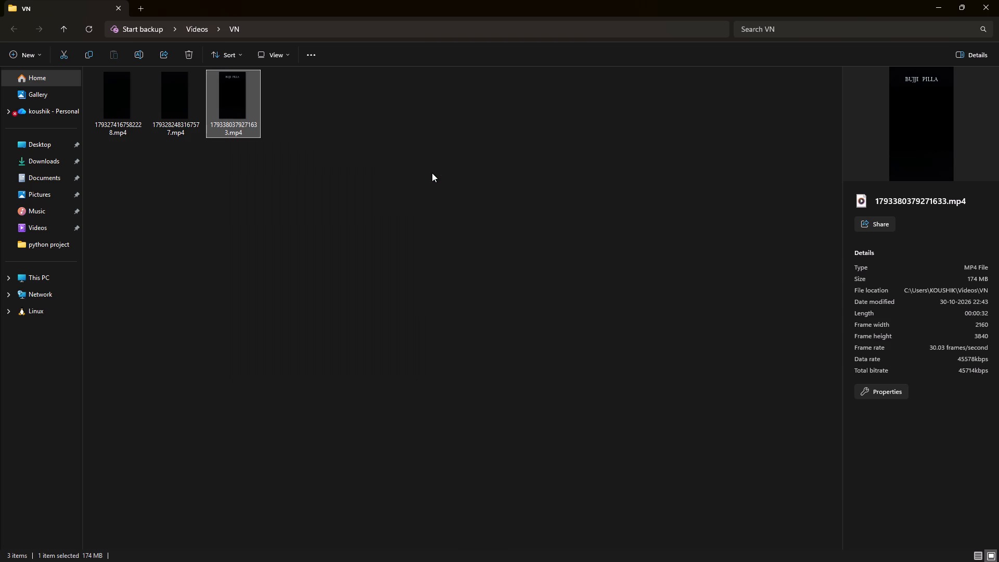
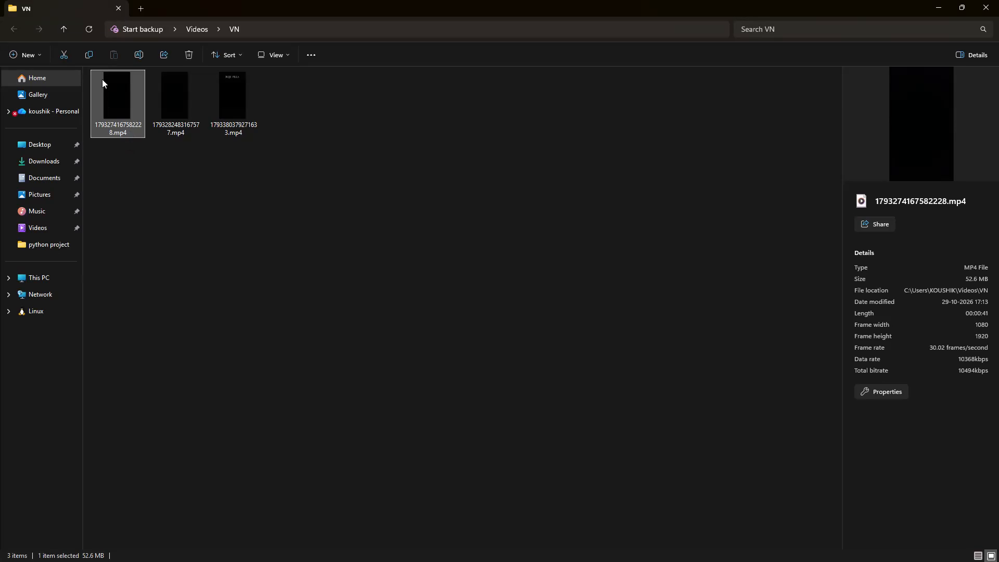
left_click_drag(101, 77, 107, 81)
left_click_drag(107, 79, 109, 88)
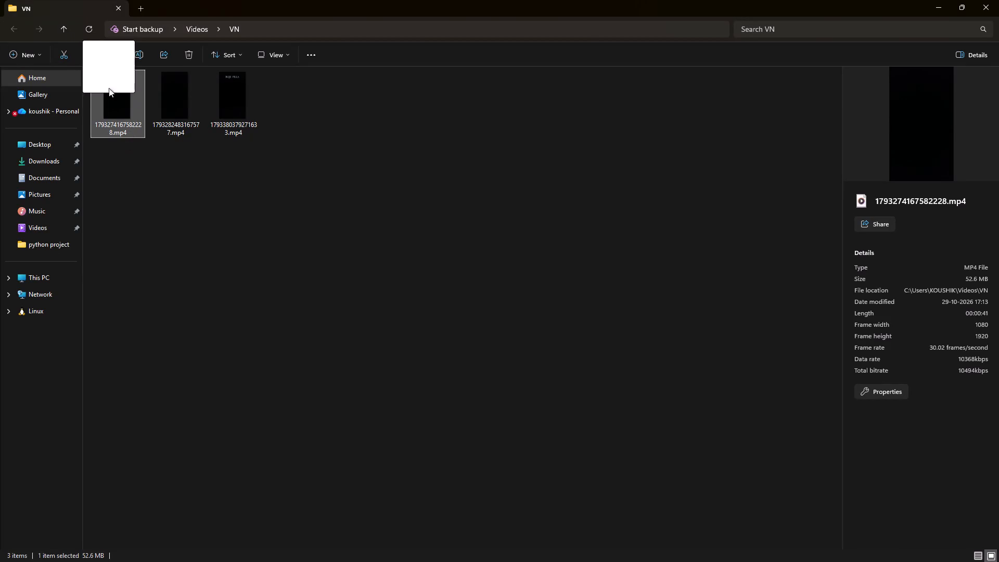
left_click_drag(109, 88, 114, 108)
Select the Bujji Pilla MP4 in the VN folder to check its file details again.
right_click(218, 99)
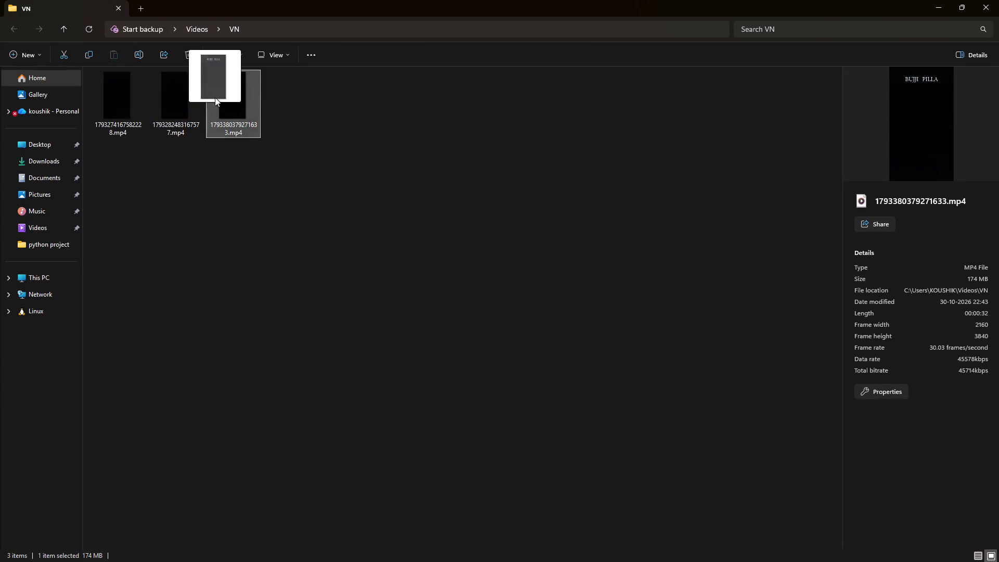
Select the newly exported 4K Bujji Pilla MP4 in the VN folder and share it with WhatsApp.
left_click(246, 97)
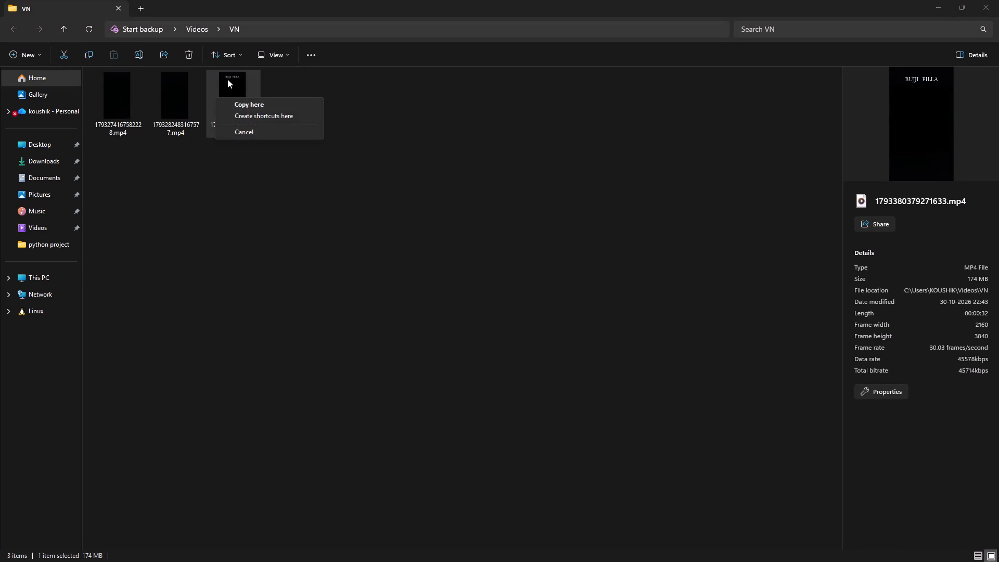
left_click(348, 243)
left_click(259, 123)
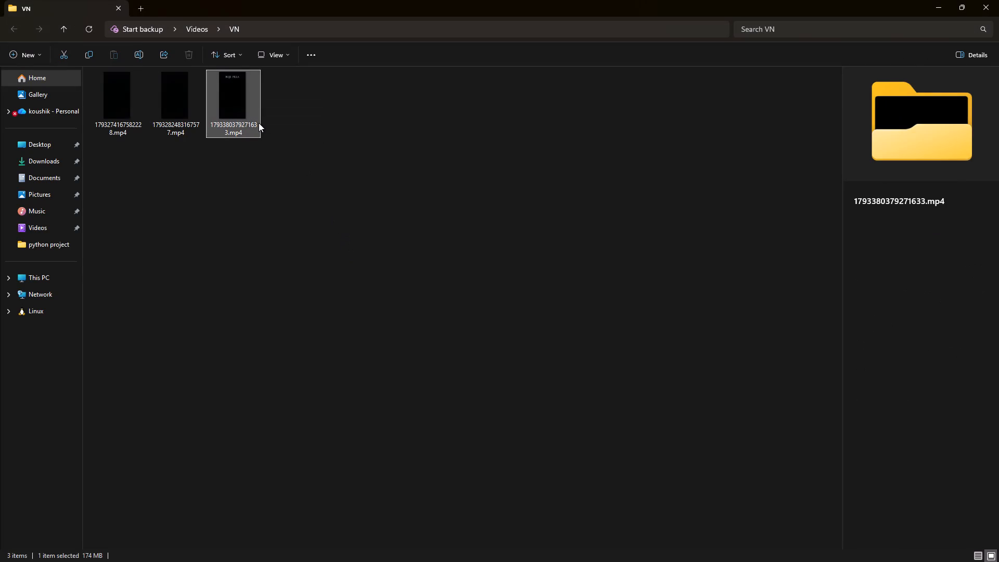
right_click(253, 119)
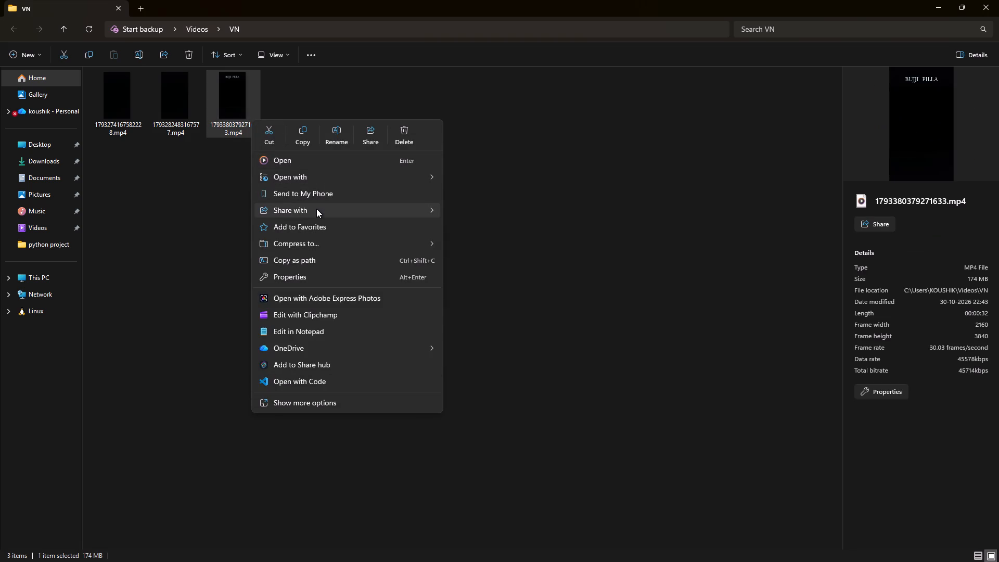
left_click(466, 208)
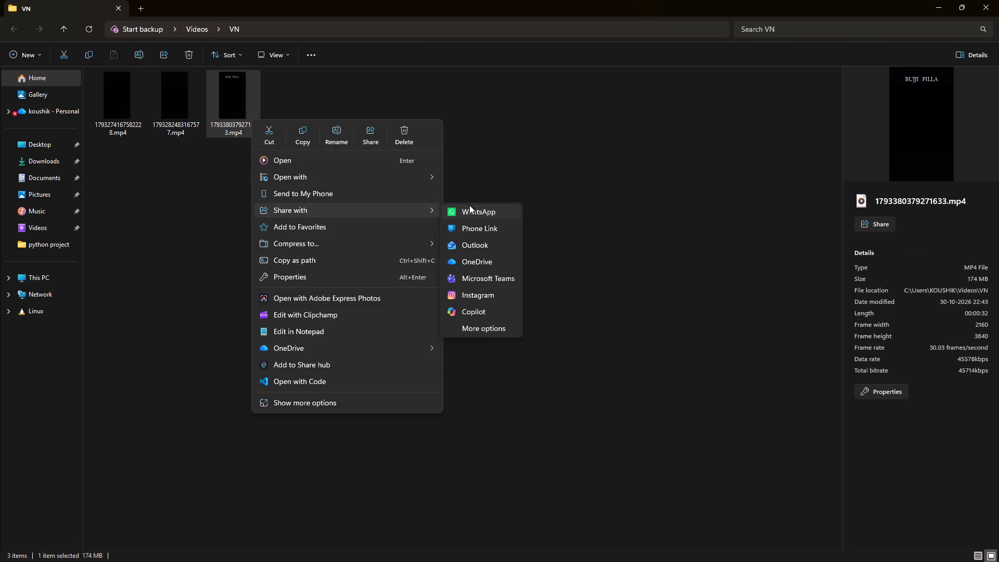
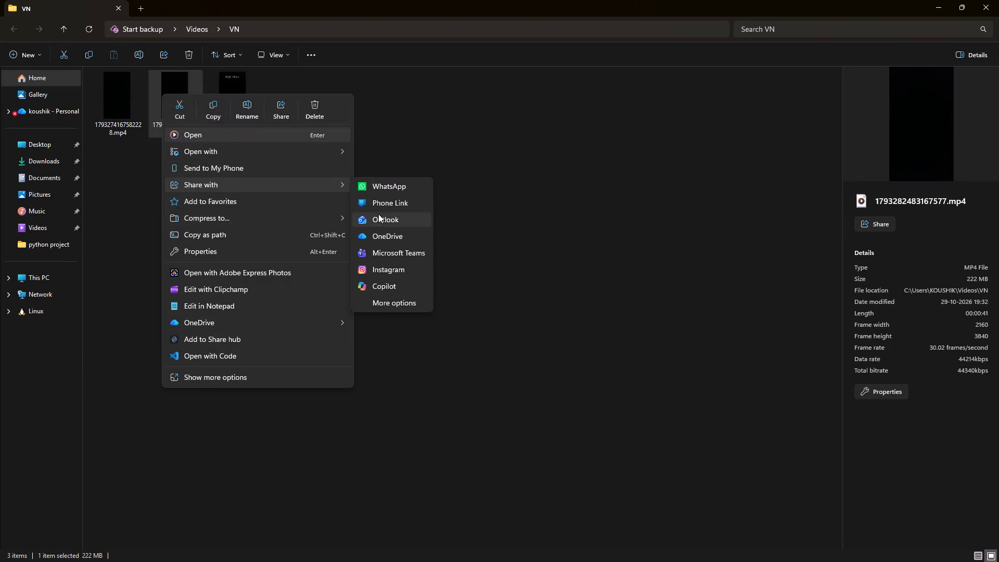
Share the selected Bujji Pilla MP4 from the VN folder with WhatsApp.
left_click(391, 192)
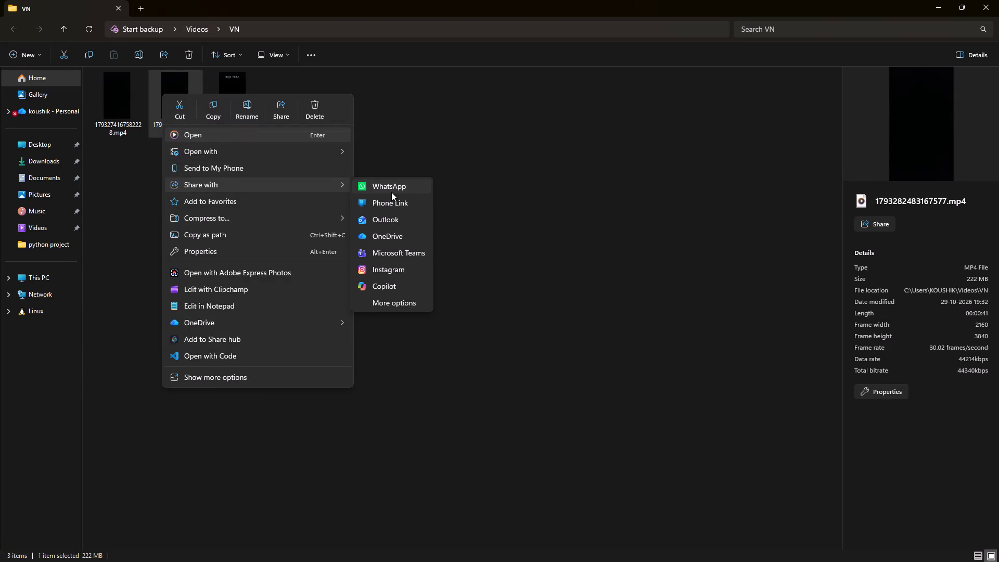
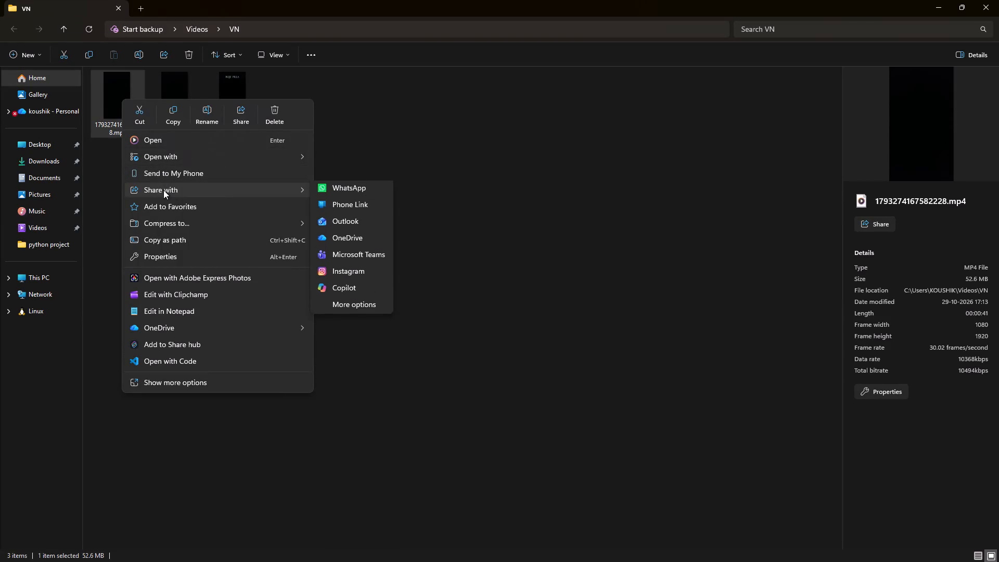
Share the selected video file 1793274167582228.mp4 from the VN folder through WhatsApp.
left_click(335, 196)
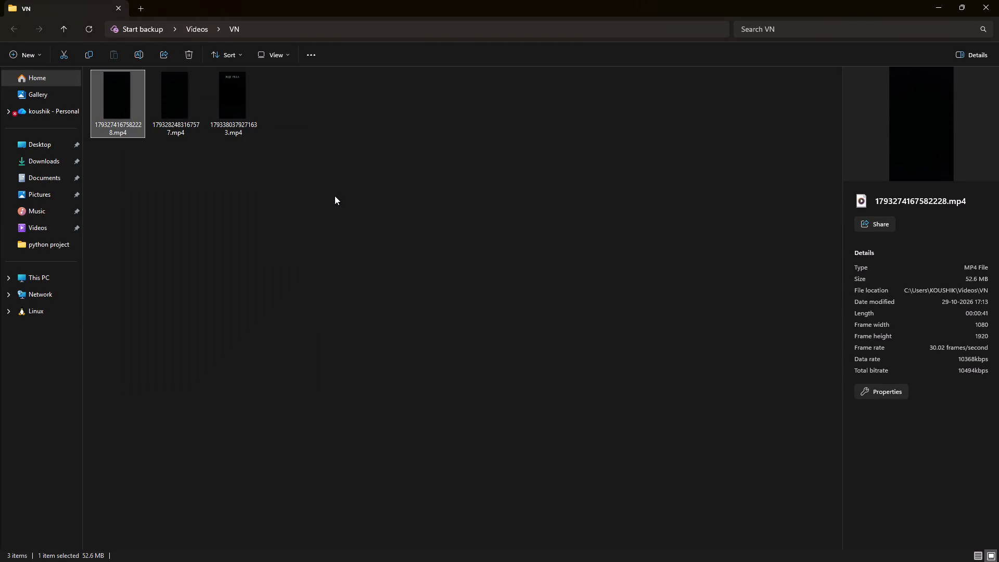
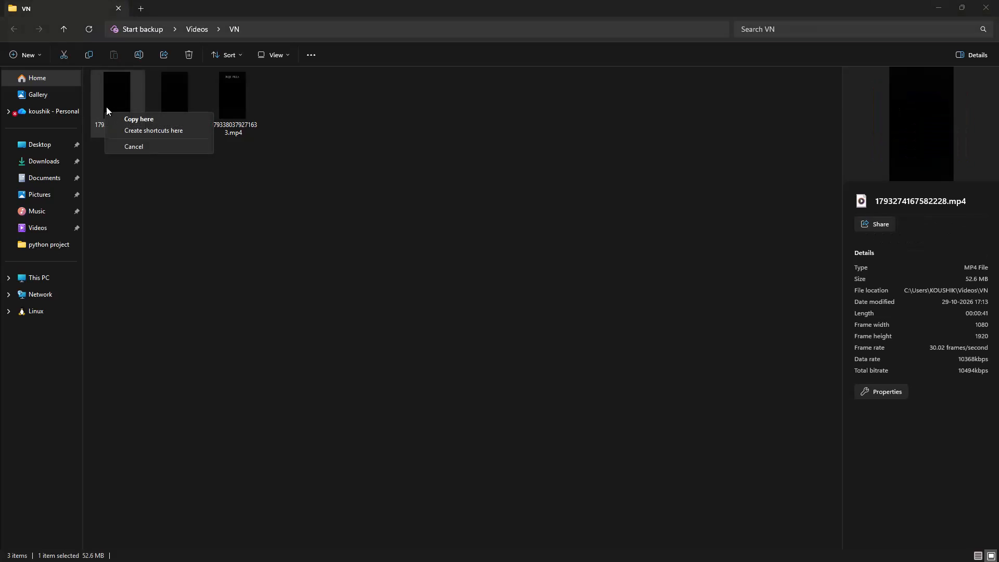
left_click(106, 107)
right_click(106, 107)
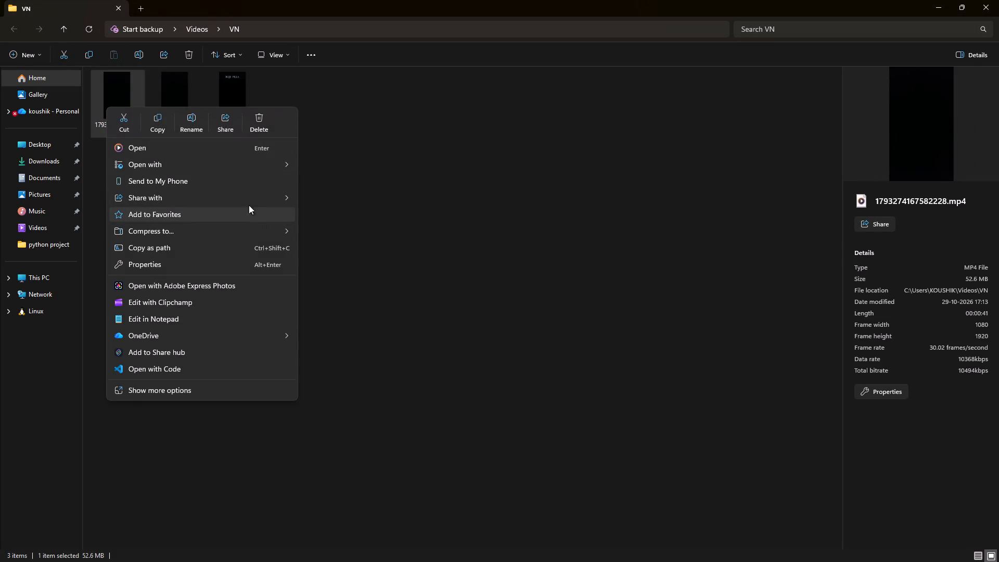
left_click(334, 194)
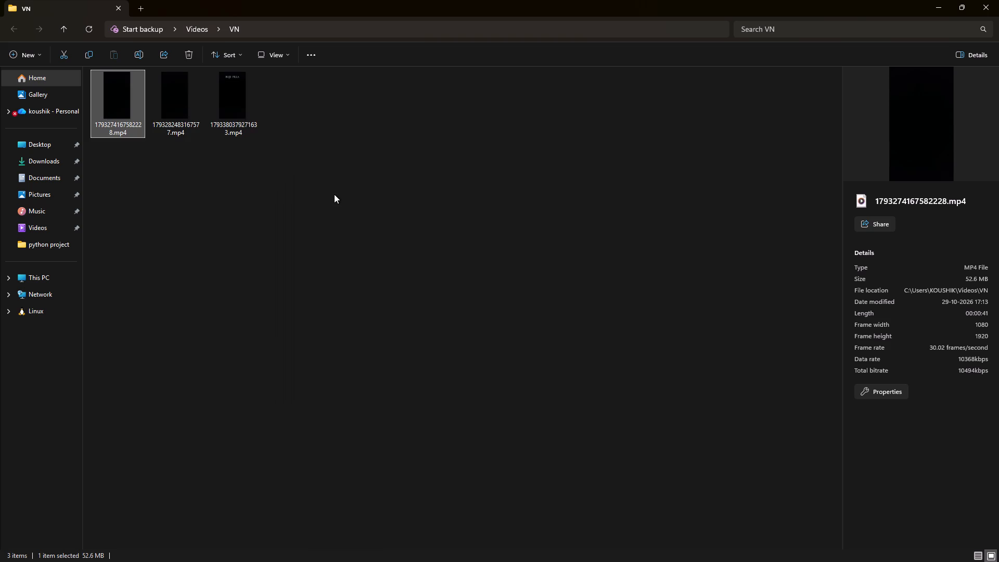
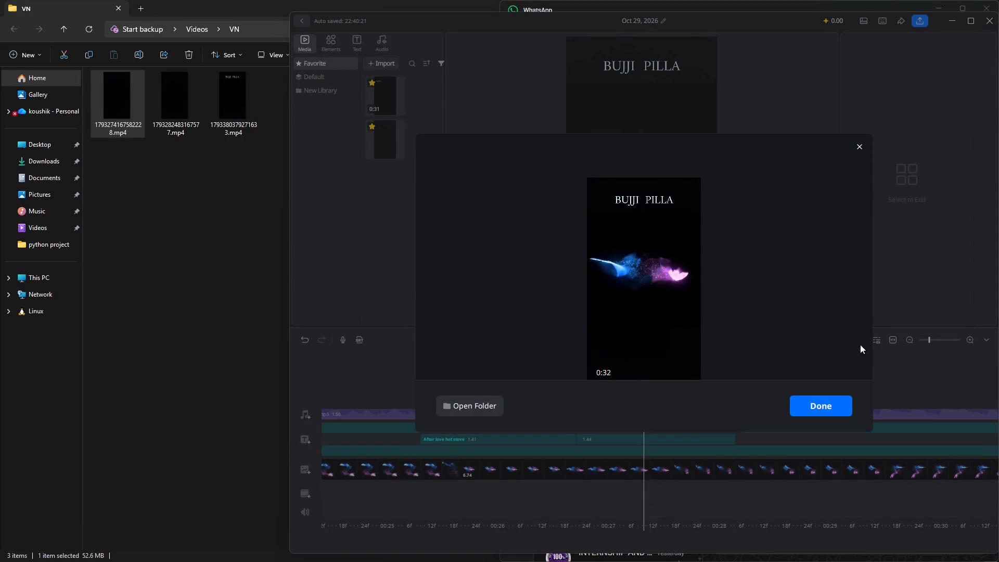
Close the completed export and return the playhead to the start of the lyric video's timeline.
left_click(846, 401)
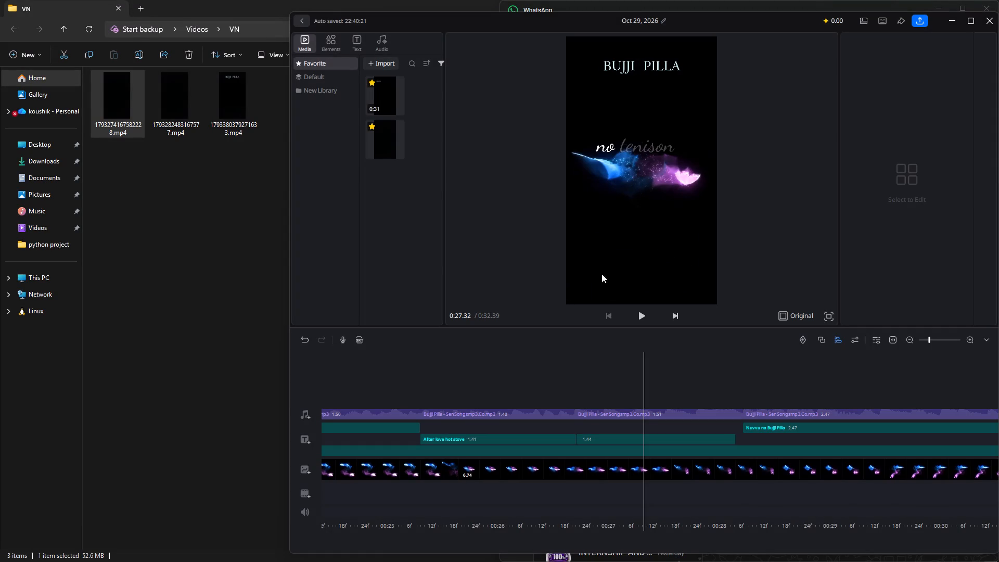
left_click_drag(577, 390, 998, 527)
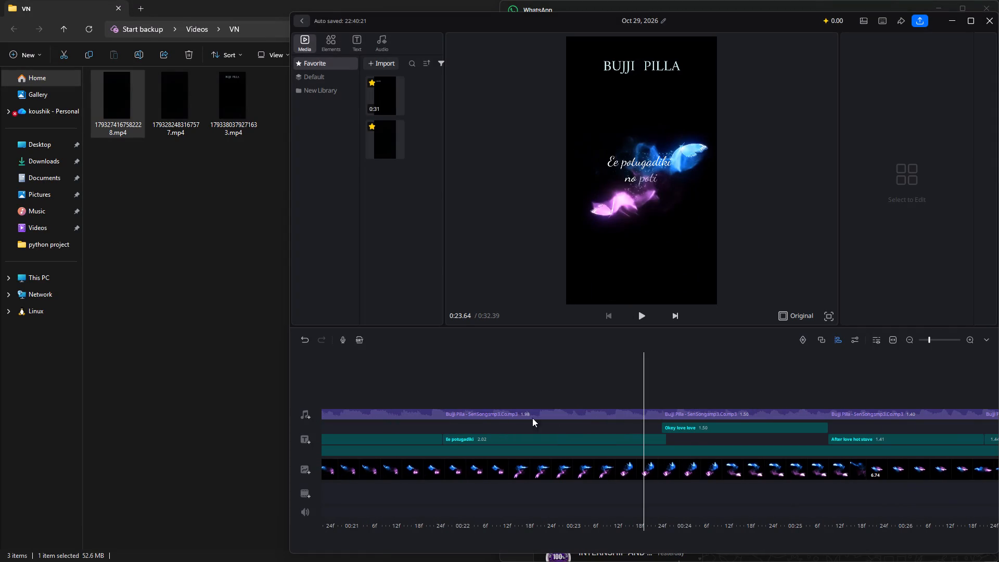
left_click_drag(469, 387, 998, 450)
left_click_drag(329, 357, 381, 365)
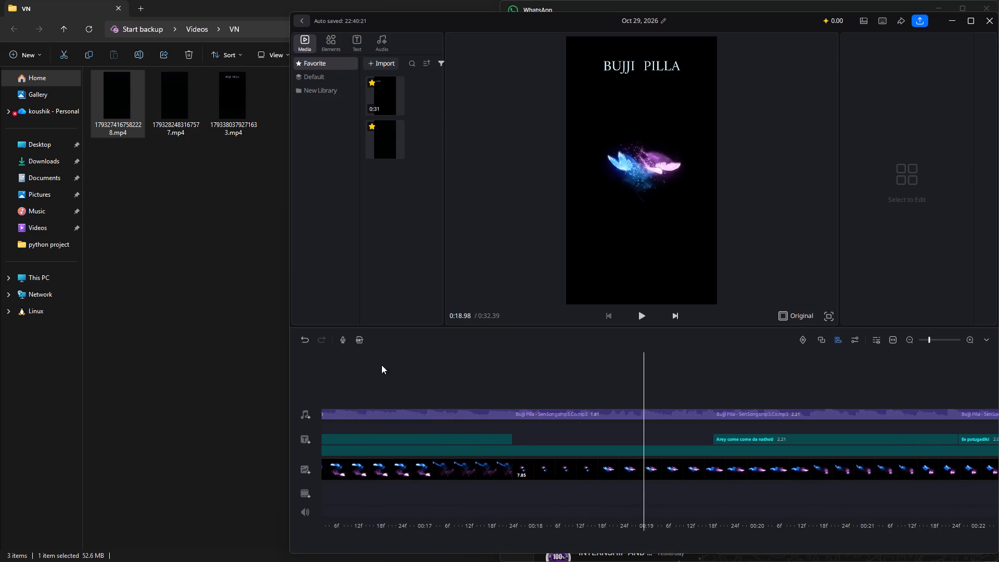
left_click_drag(381, 365, 998, 403)
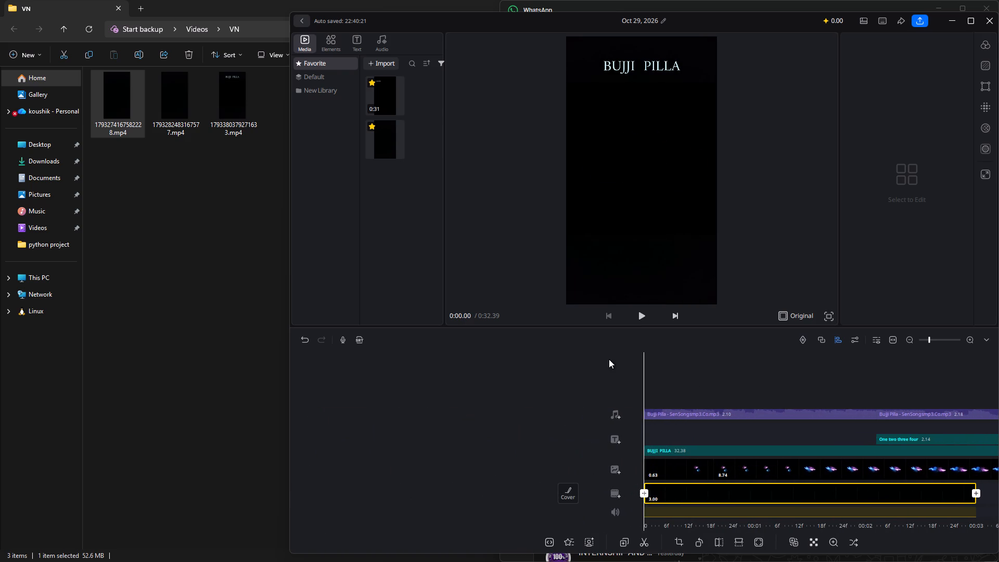
Play the Bujji Pilla project from the start of the timeline to review the edited lyric video.
left_click(636, 321)
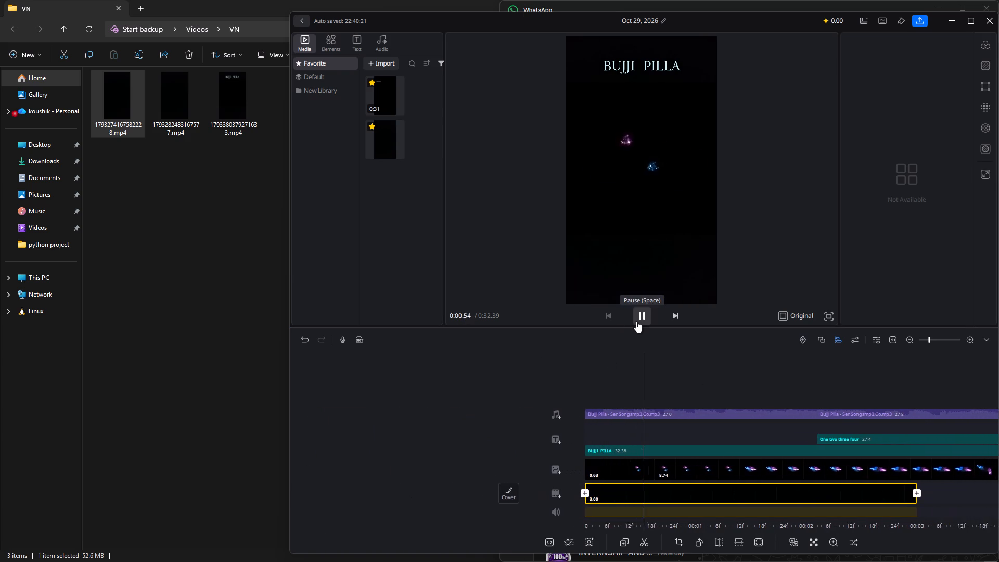